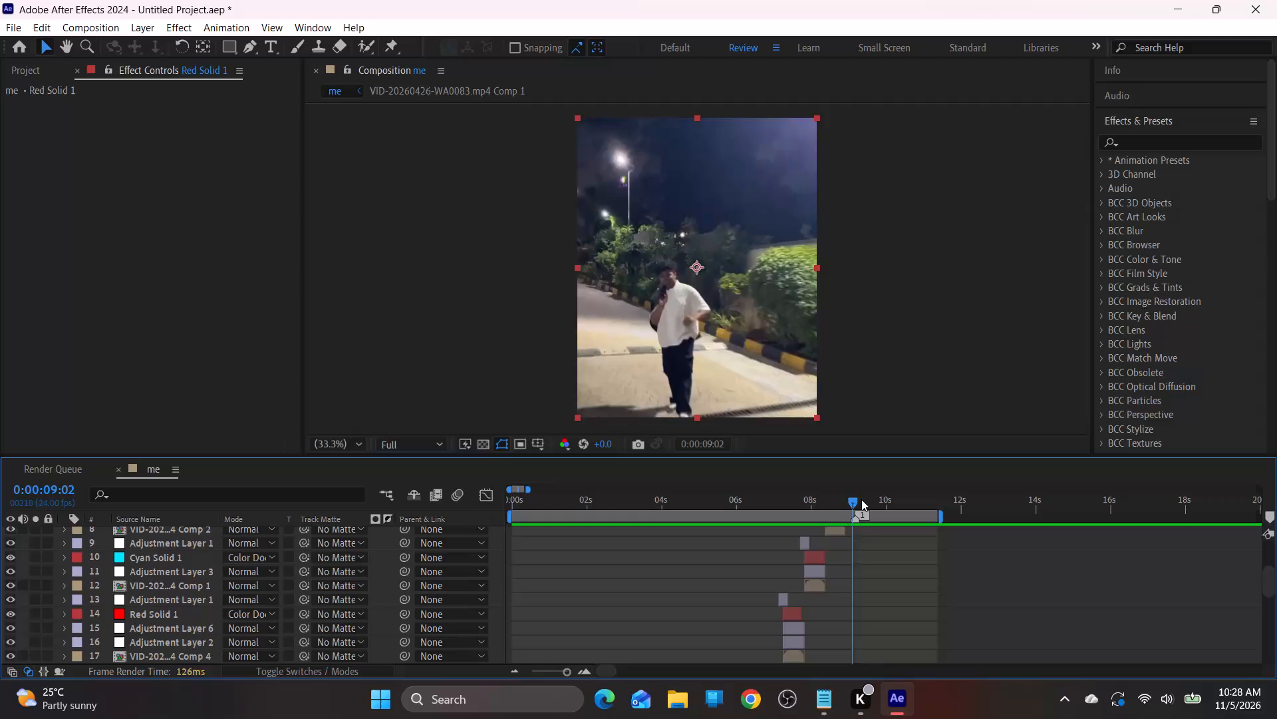
Play back the composition "me" and review the existing shake and colour flash transitions.
key("space")
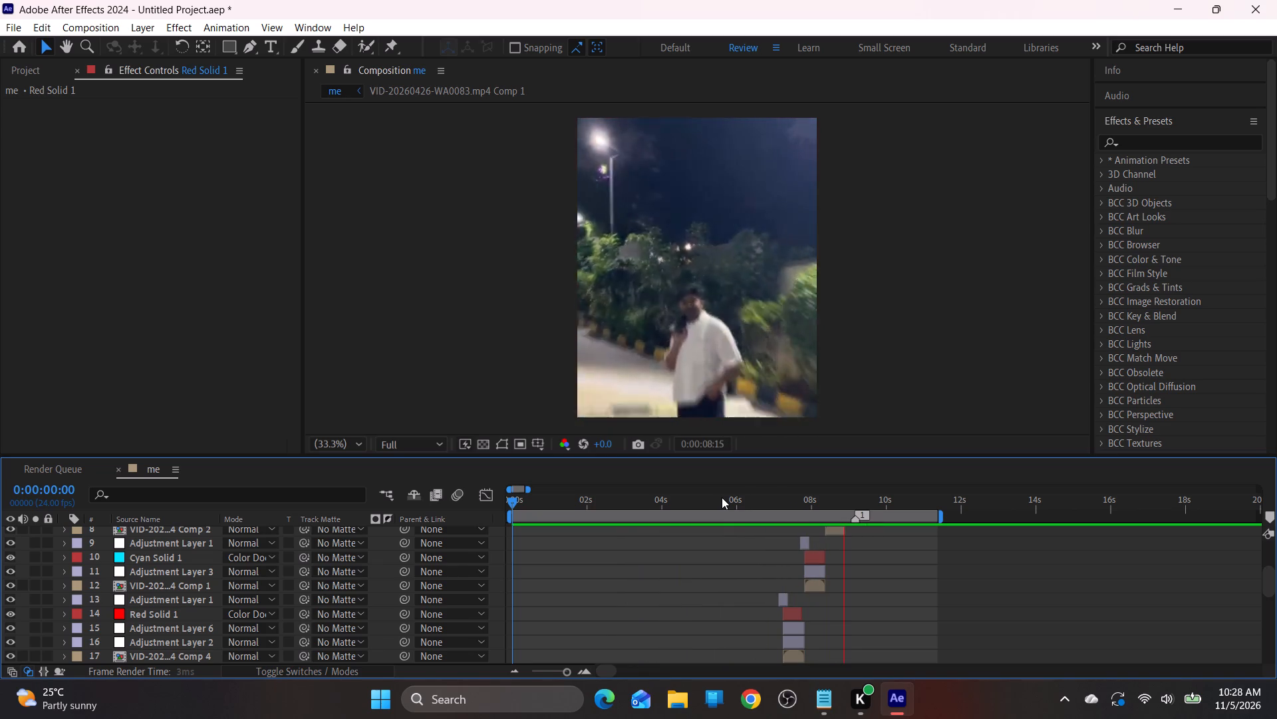
scroll(811, 575, "up", 1)
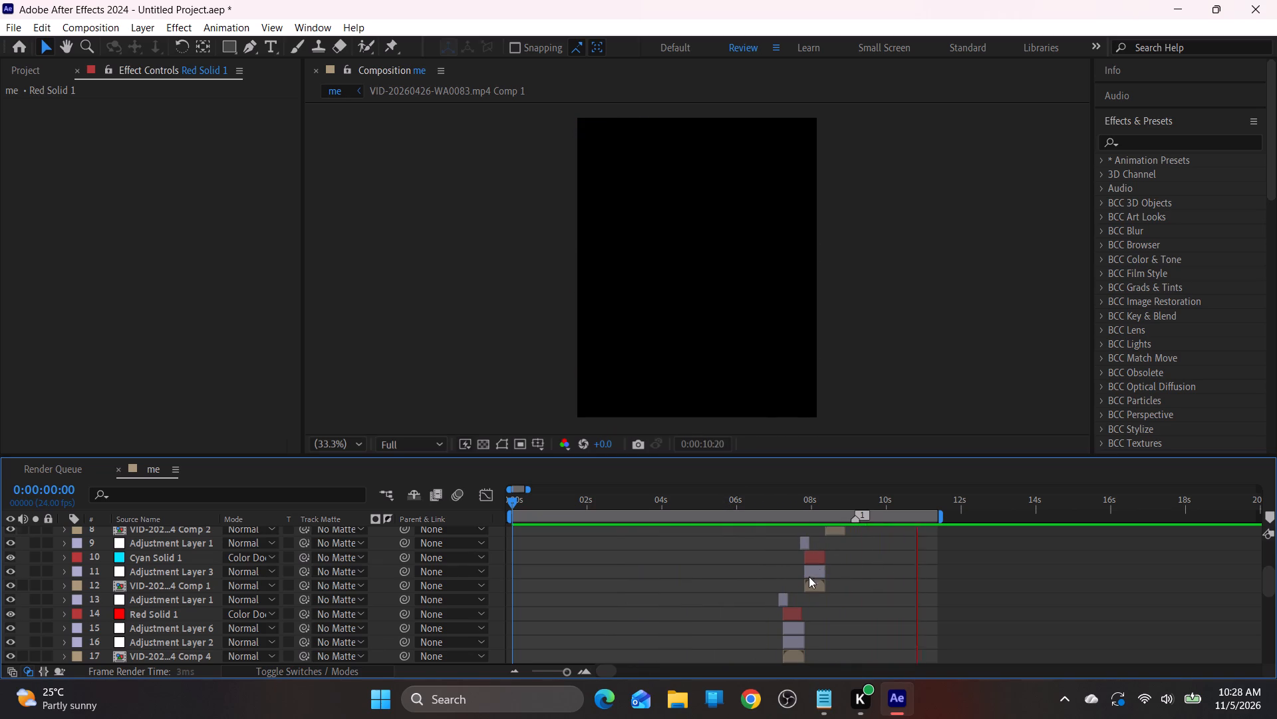
scroll(809, 577, "up", 3)
key("space")
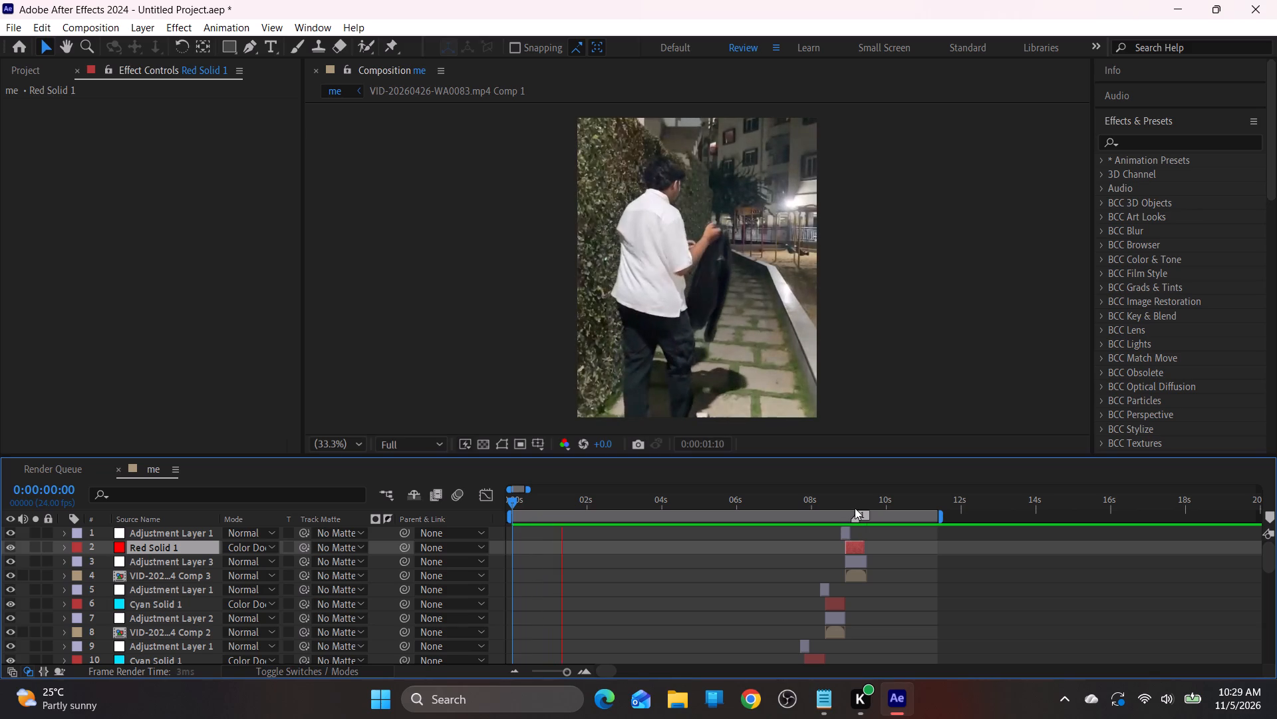
Duplicate the shake Adjustment Layer 1 over the cut from the intro to the first clip, around 0:00:05:05.
scroll(708, 537, "down", 10)
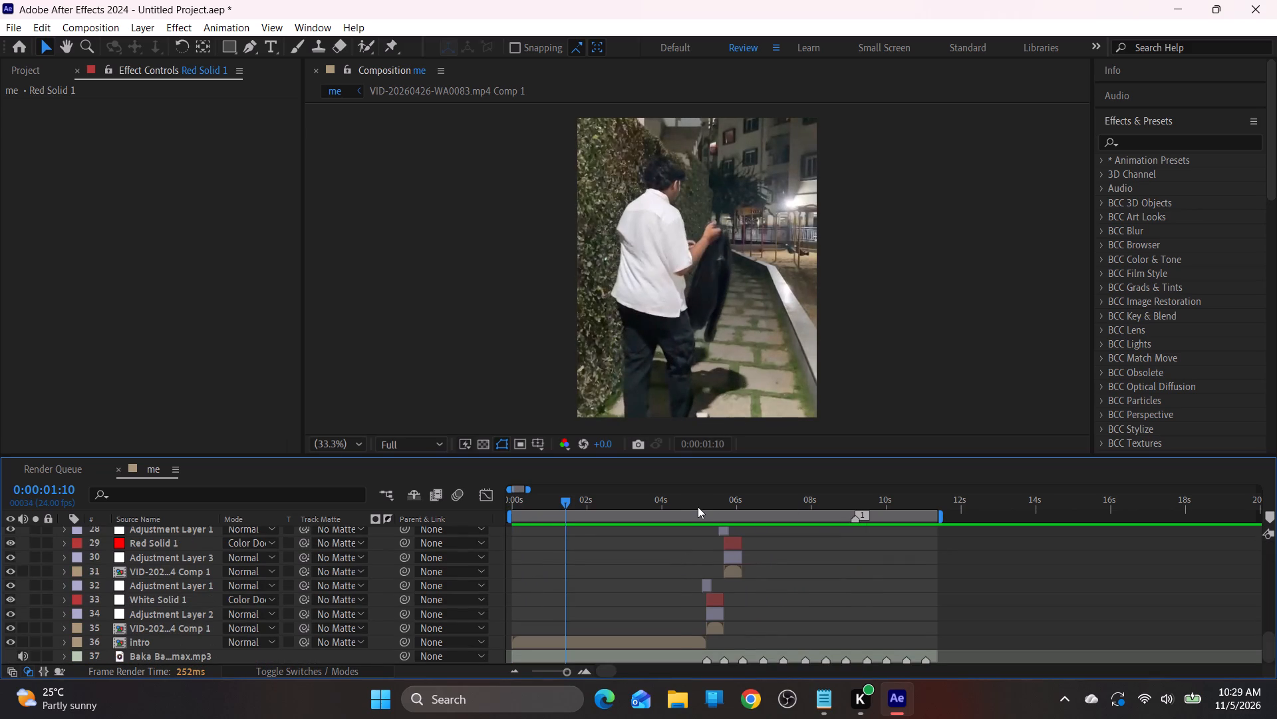
left_click(698, 507)
type("=====")
left_click(806, 583)
key("ctrl+d")
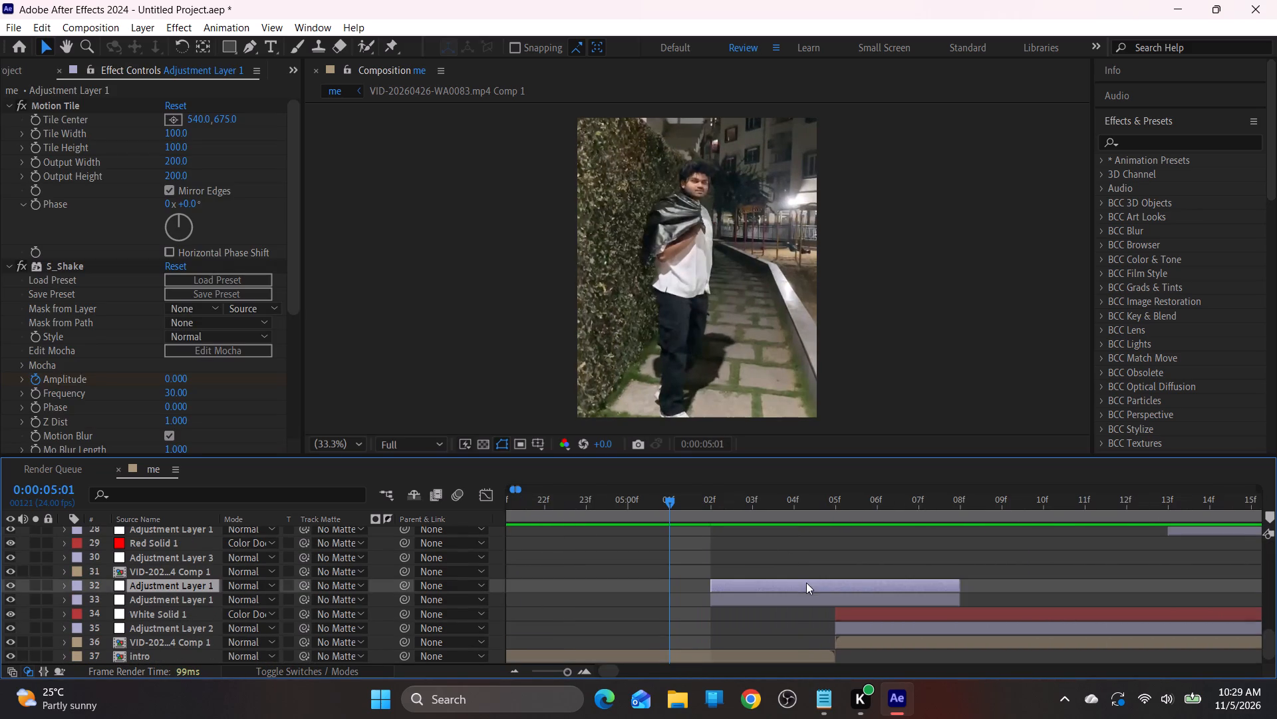
Preview the doubled shake at the end of the intro and the cuts following it.
key("space")
left_click_drag(800, 498, 852, 498)
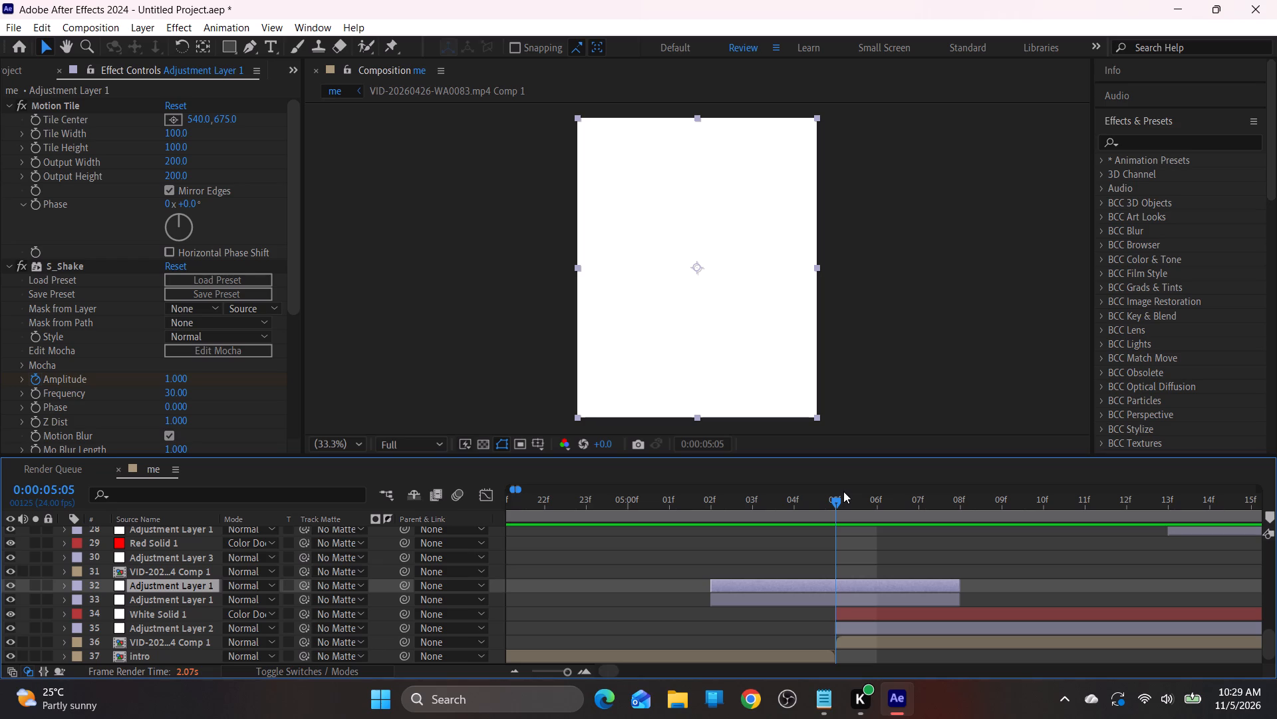
left_click_drag(831, 498, 600, 515)
key("space")
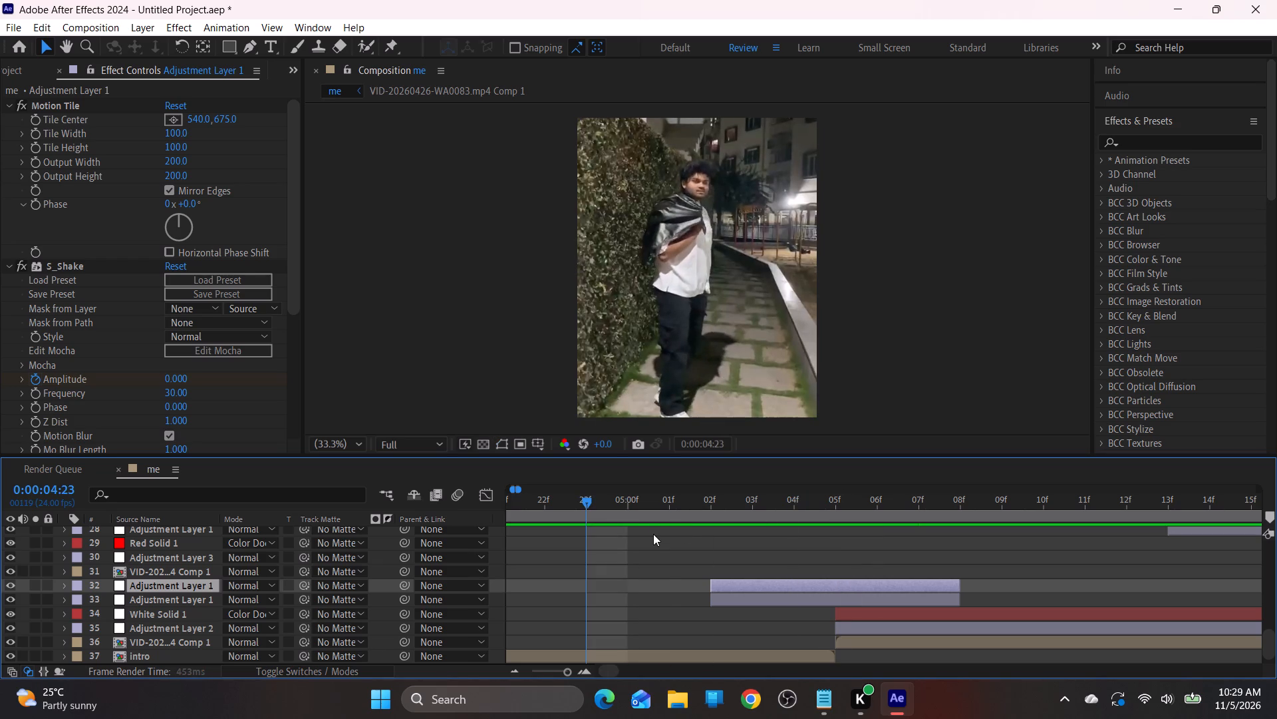
key("space")
left_click(705, 500)
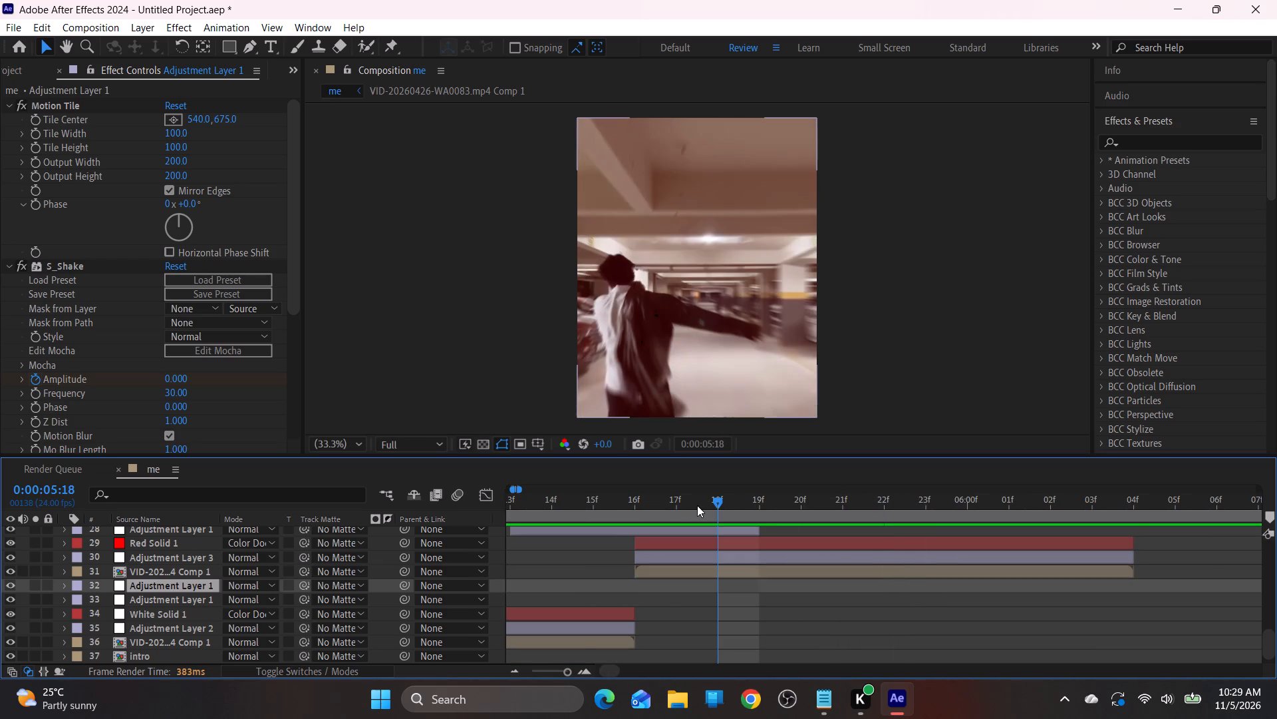
type("--")
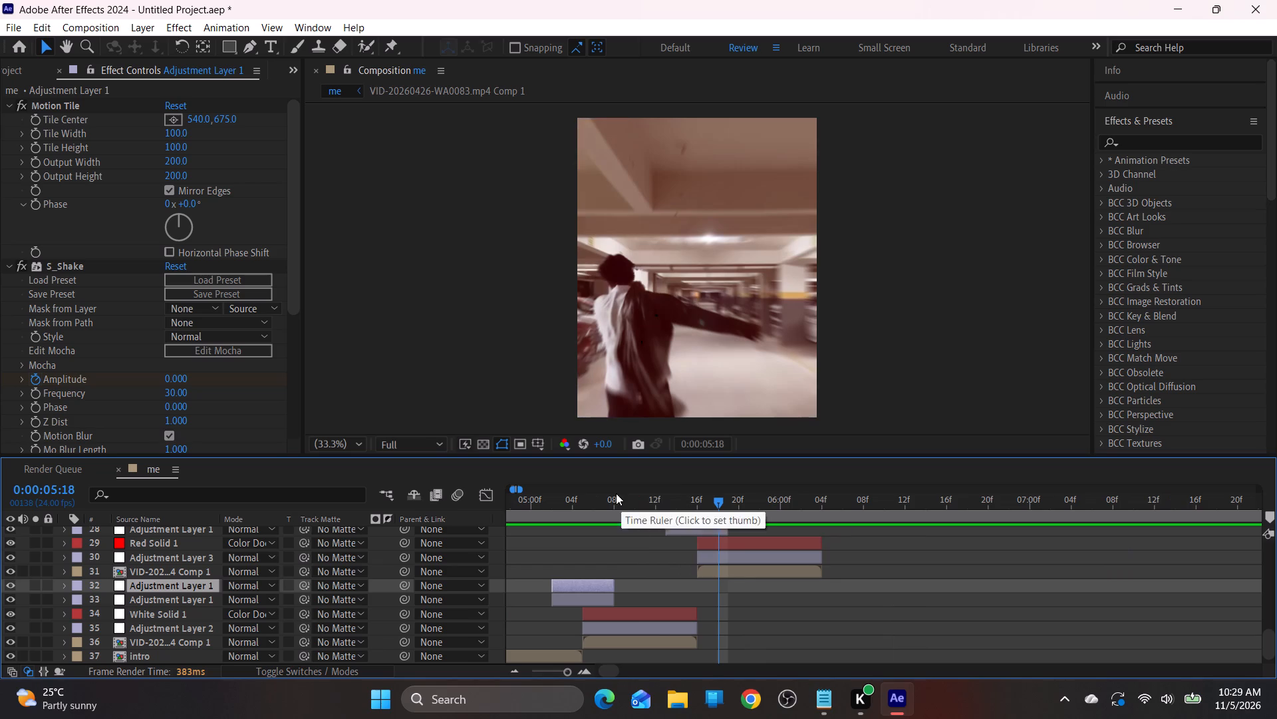
left_click_drag(615, 493, 597, 507)
left_click(597, 507)
left_click_drag(597, 507, 460, 505)
key("space")
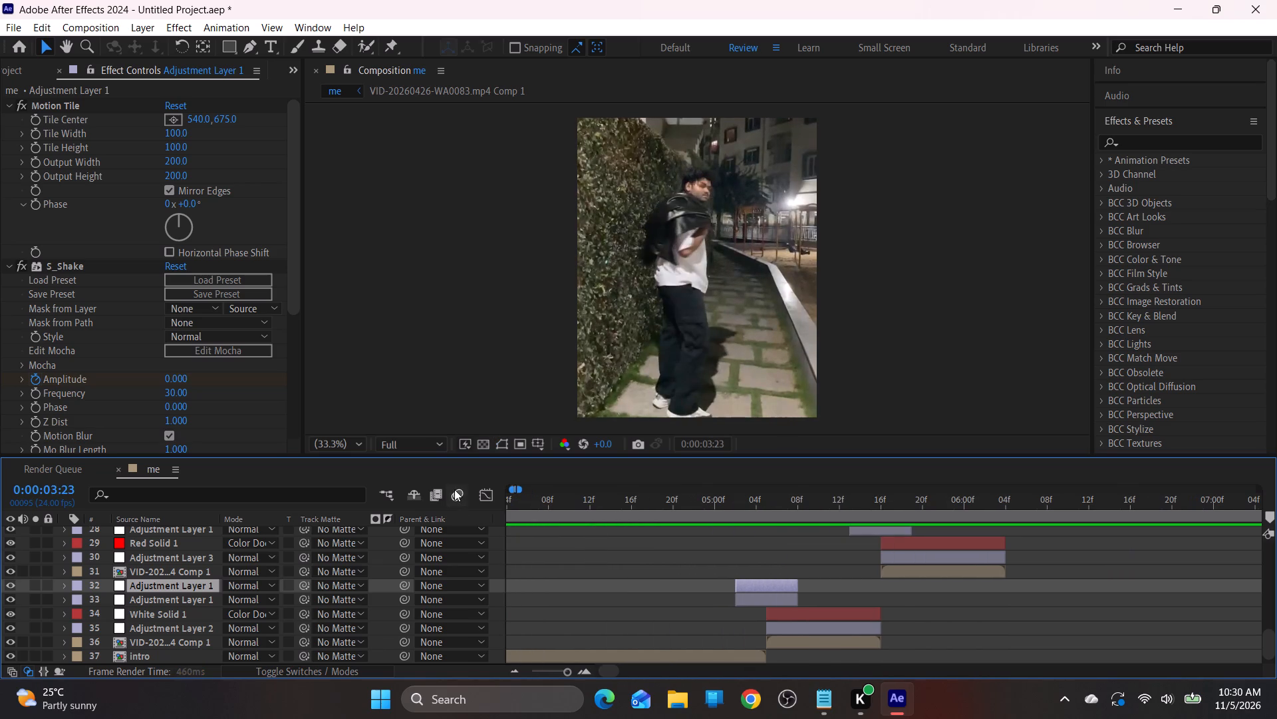
key("space")
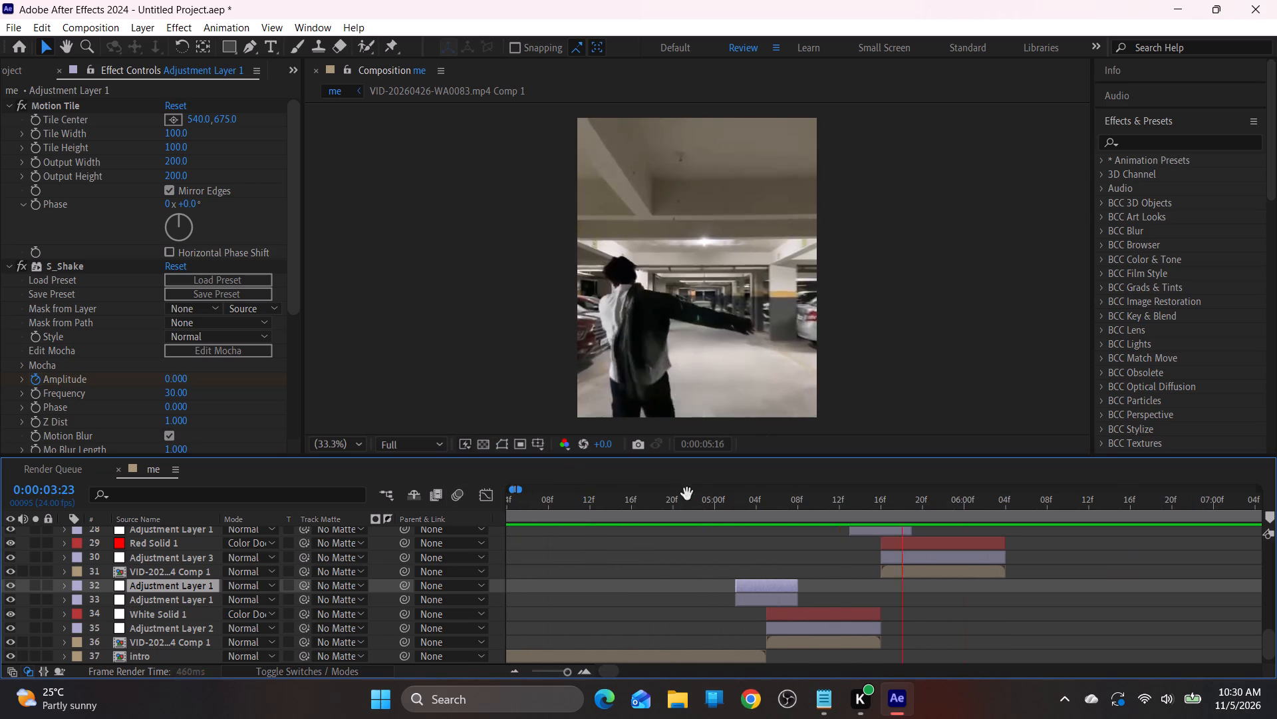
Duplicate the shake Adjustment Layer 1 over each of the next three cuts, starting at 0:00:05:13, 0:00:06:01 and 0:00:06:14.
scroll(873, 546, "up", 1)
left_click(876, 594)
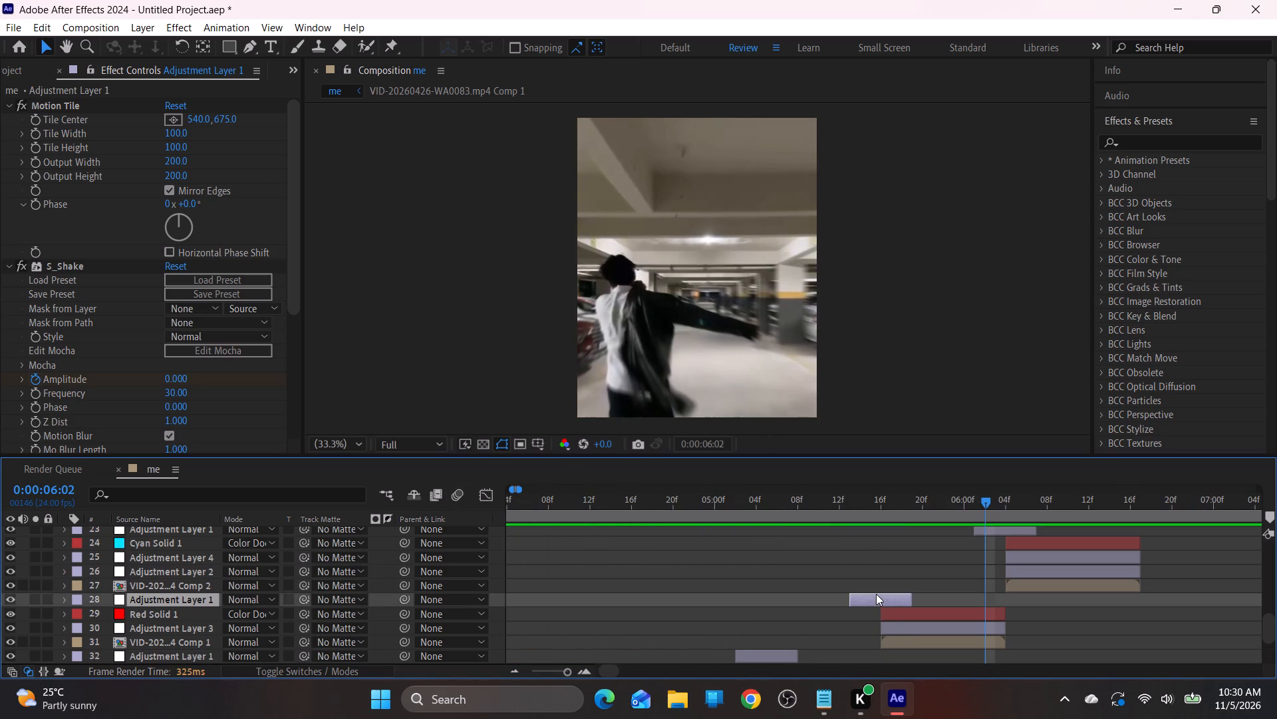
key("ctrl+d")
left_click(997, 533)
key("ctrl+d")
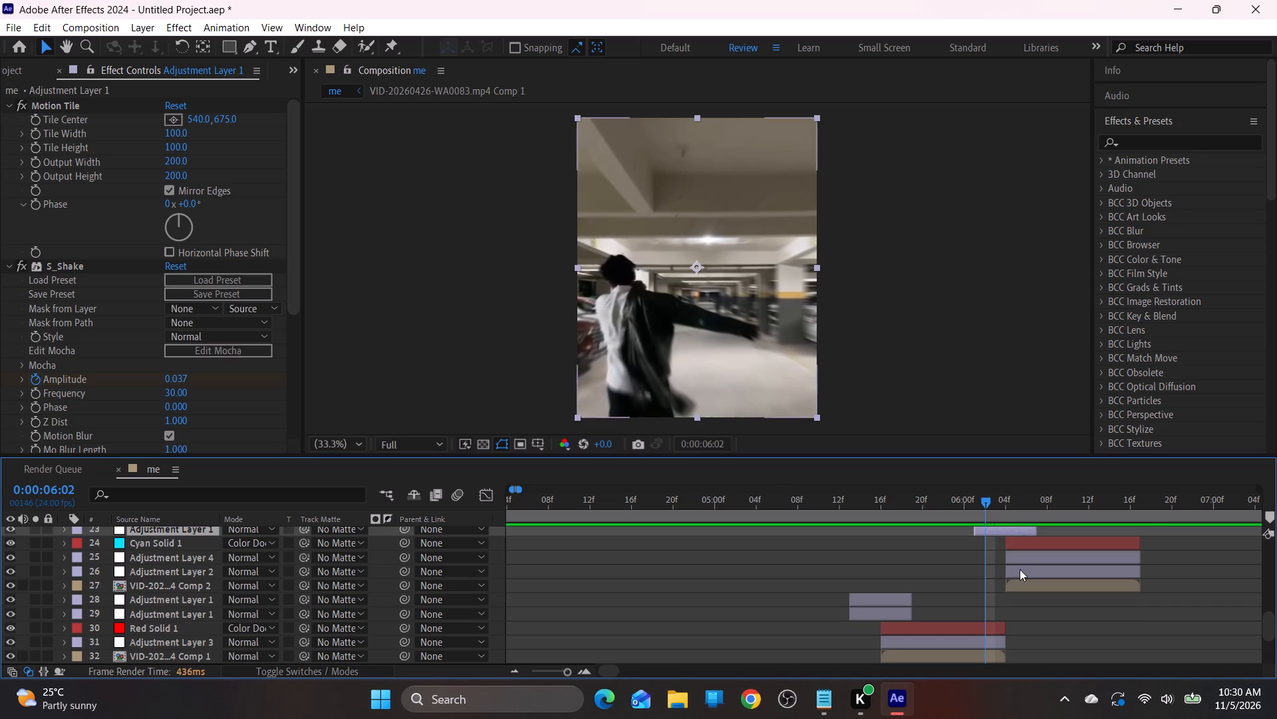
scroll(1063, 600, "up", 2)
left_click(1151, 595)
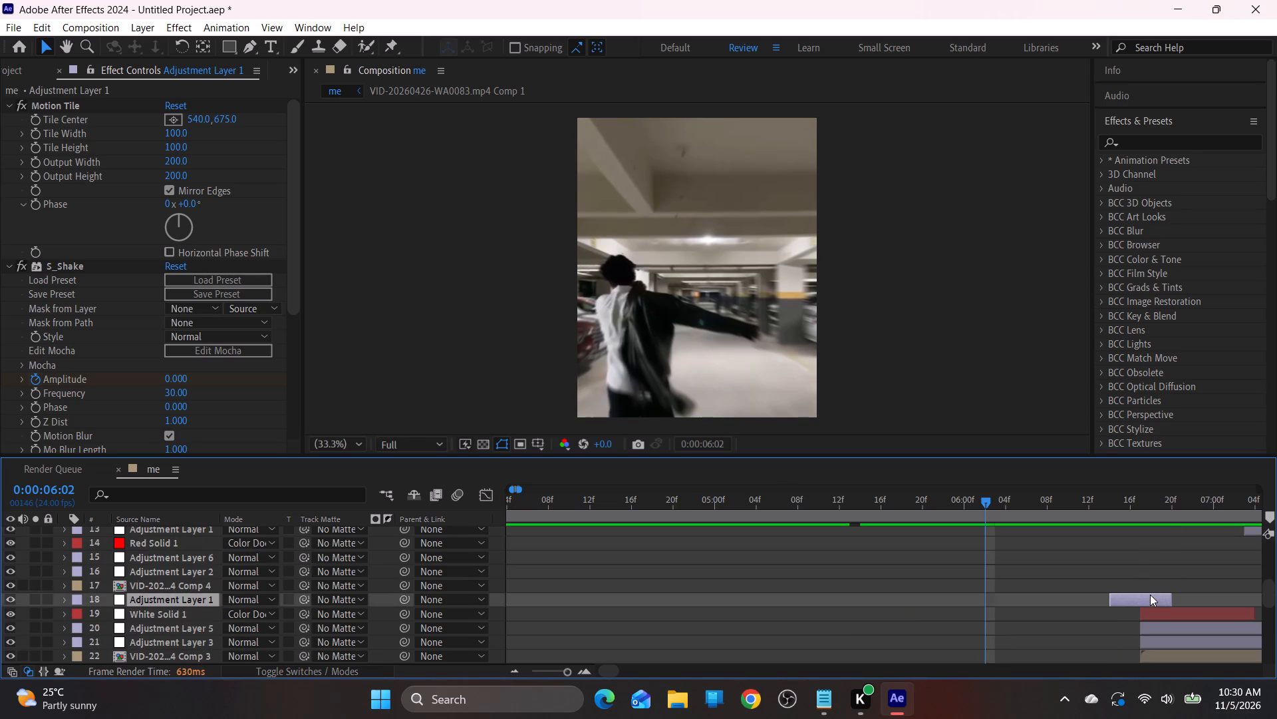
key("ctrl+d")
Duplicate the shake Adjustment Layer 1 at the following two cuts, starting at 0:00:07:03 and 0:00:07:17.
scroll(1150, 593, "down", 2)
scroll(1150, 593, "up", 2)
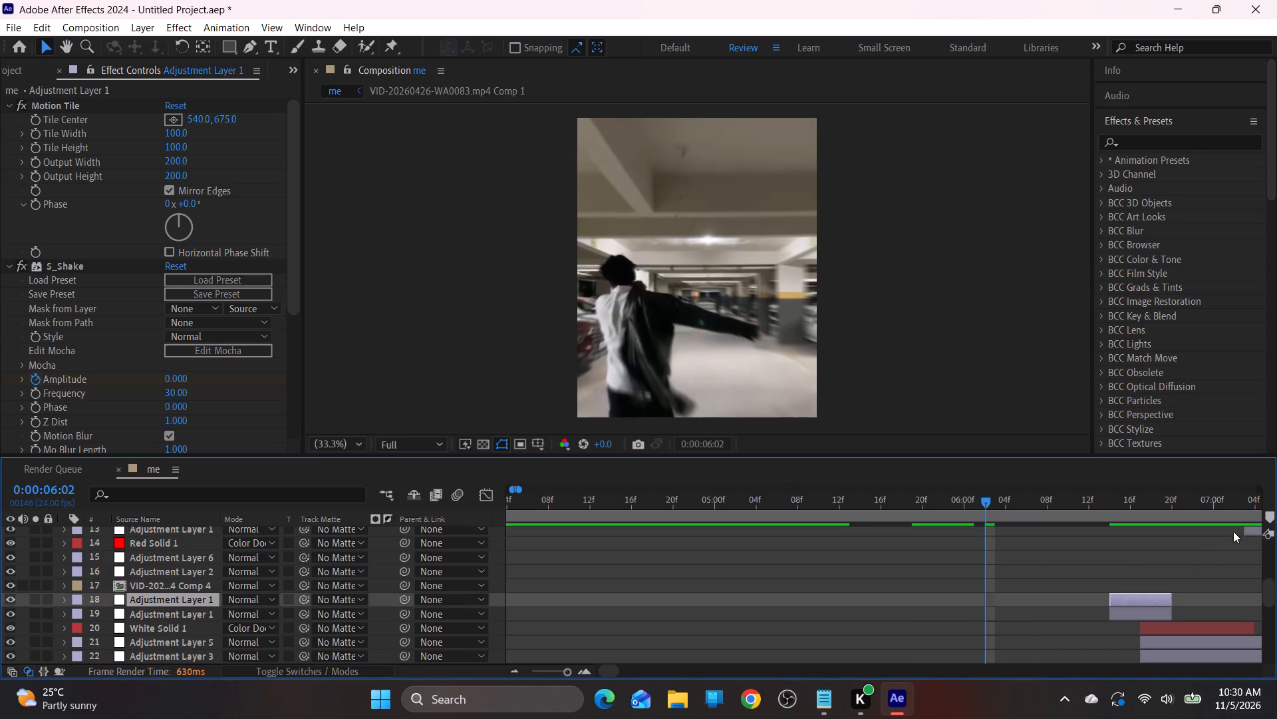
scroll(1231, 566, "up", 1)
left_click_drag(1205, 507, 1276, 510)
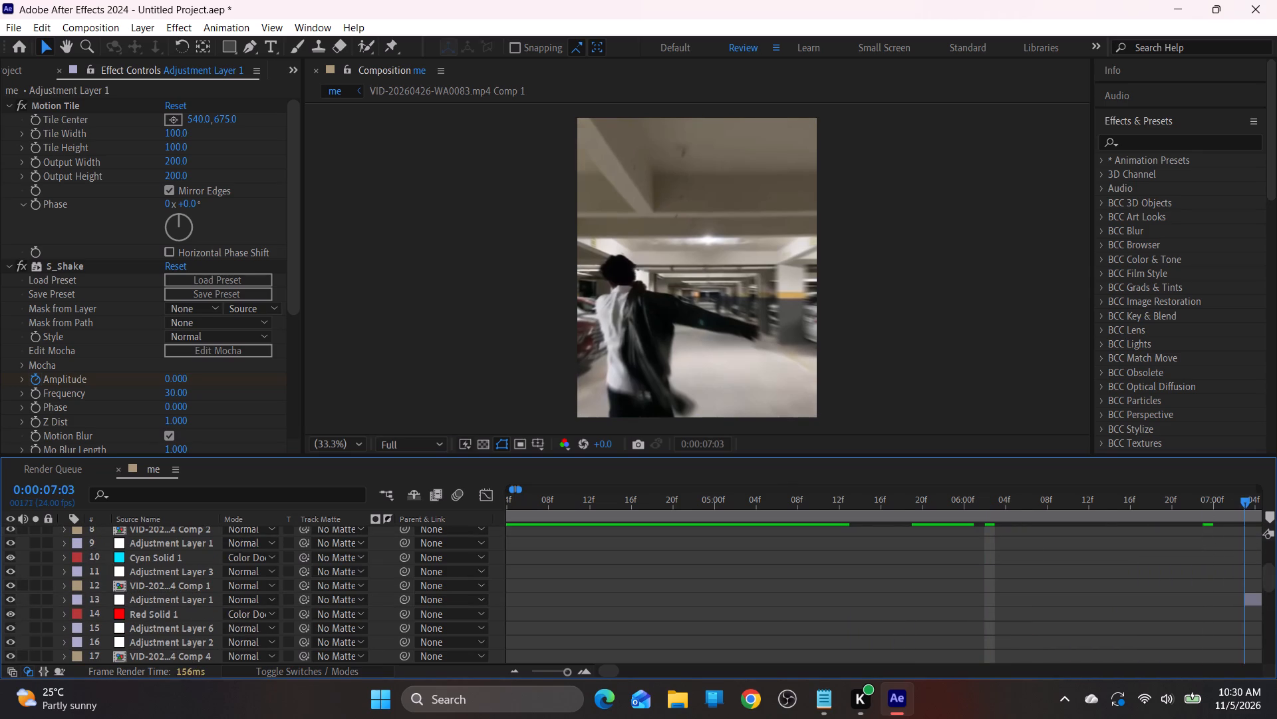
left_click_drag(1276, 510, 1275, 516)
left_click(1064, 595)
key("ctrl+d")
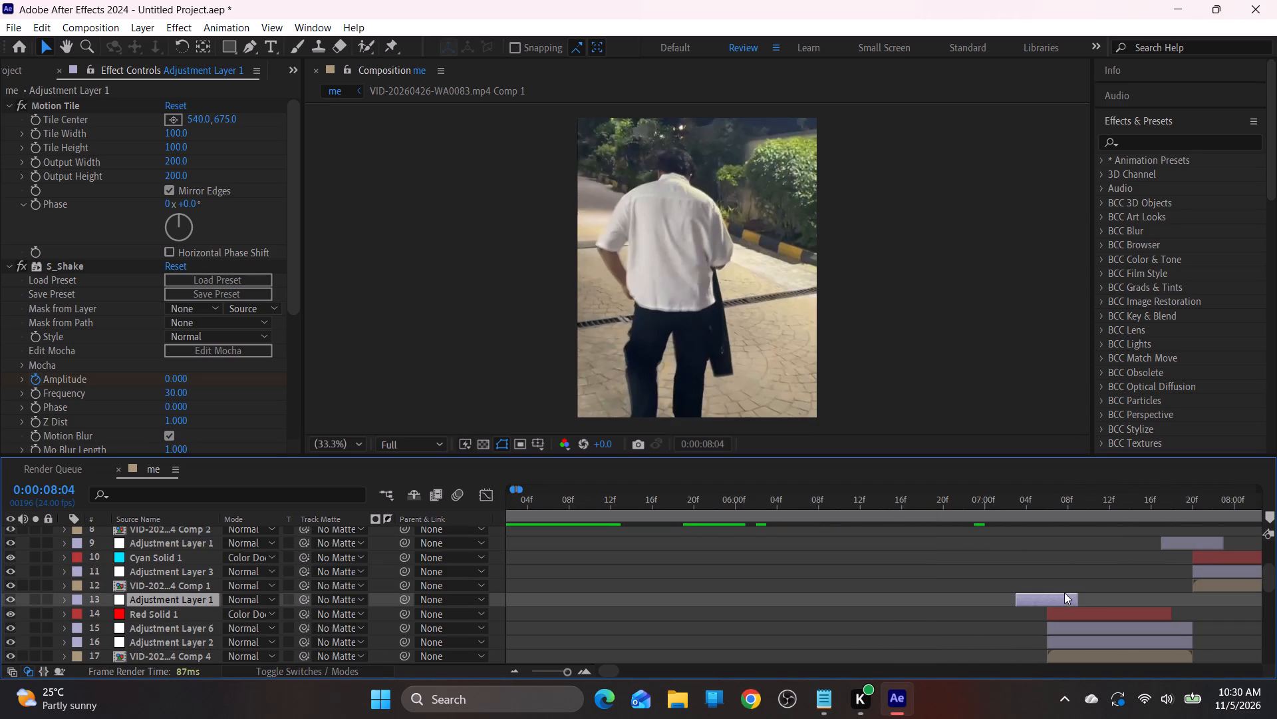
left_click(1196, 545)
key("ctrl+d")
Duplicate the shake Adjustment Layer 1 at the last two cuts, starting at 0:00:08:06 and 0:00:08:19.
scroll(1195, 577, "up", 2)
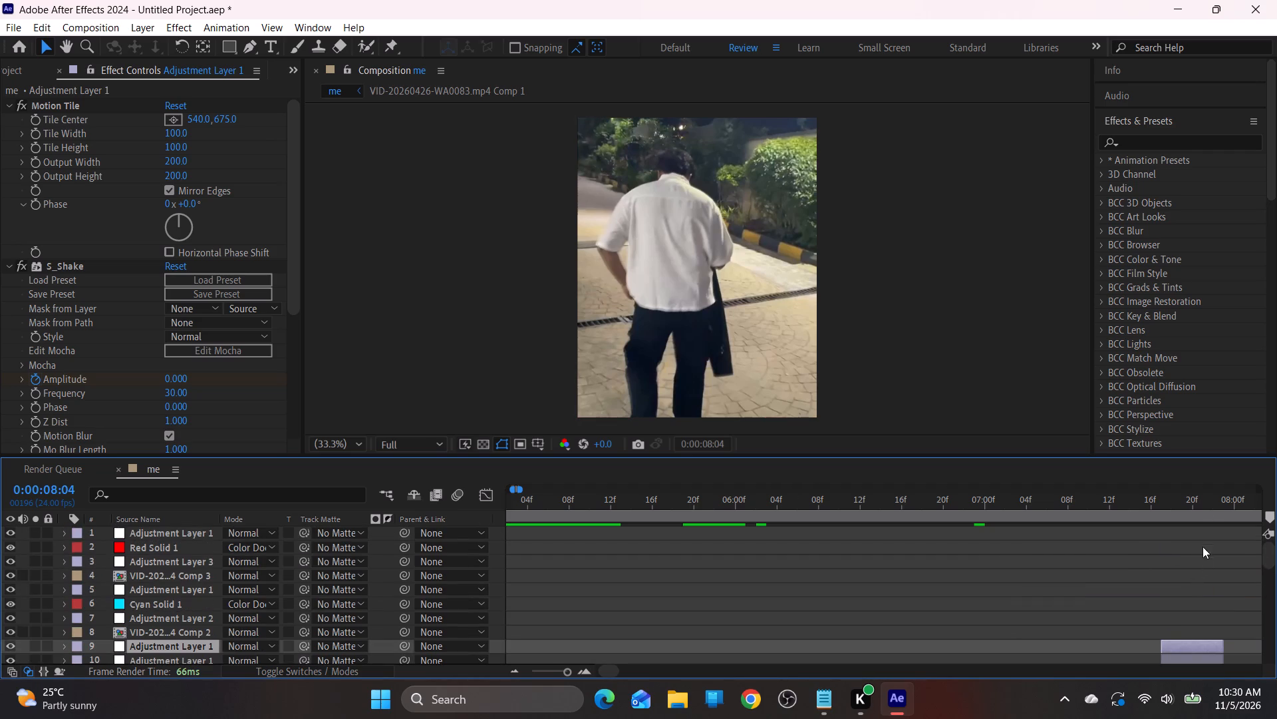
left_click_drag(1206, 504, 1225, 509)
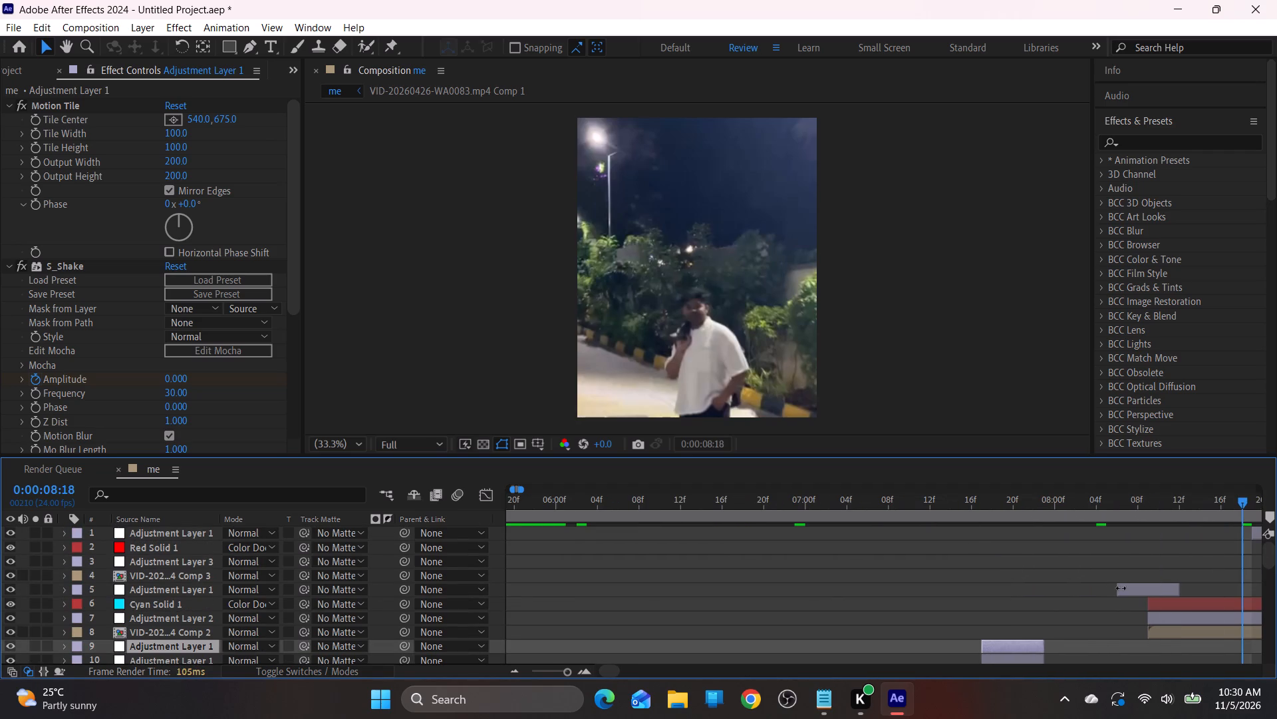
left_click(1148, 590)
key("ctrl+d")
scroll(1163, 604, "up", 2)
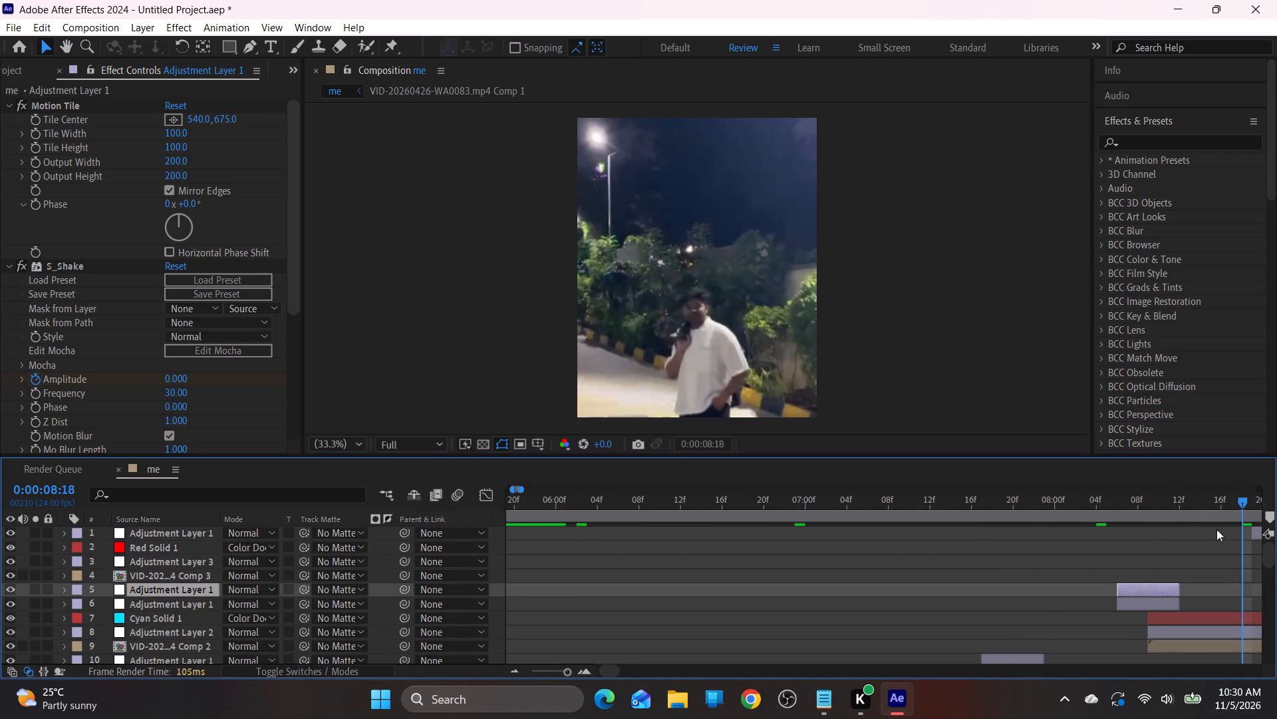
left_click_drag(1240, 499, 1127, 507)
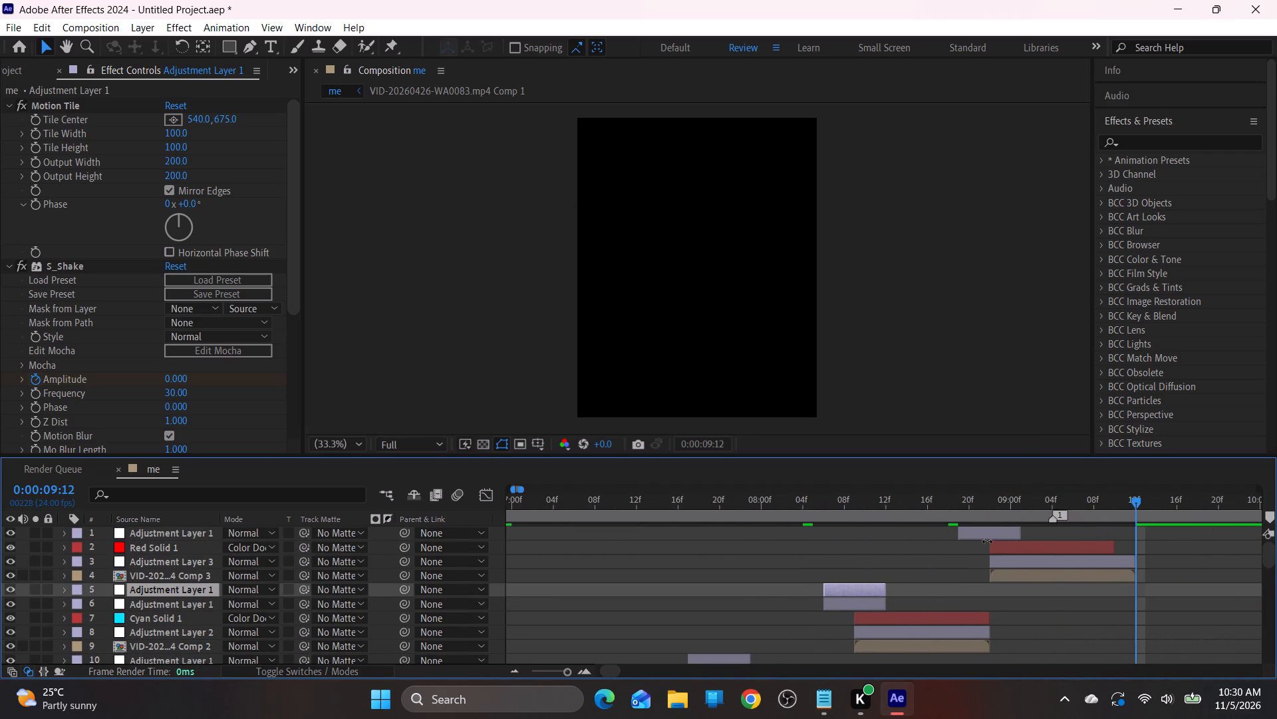
left_click(990, 535)
key("ctrl+d")
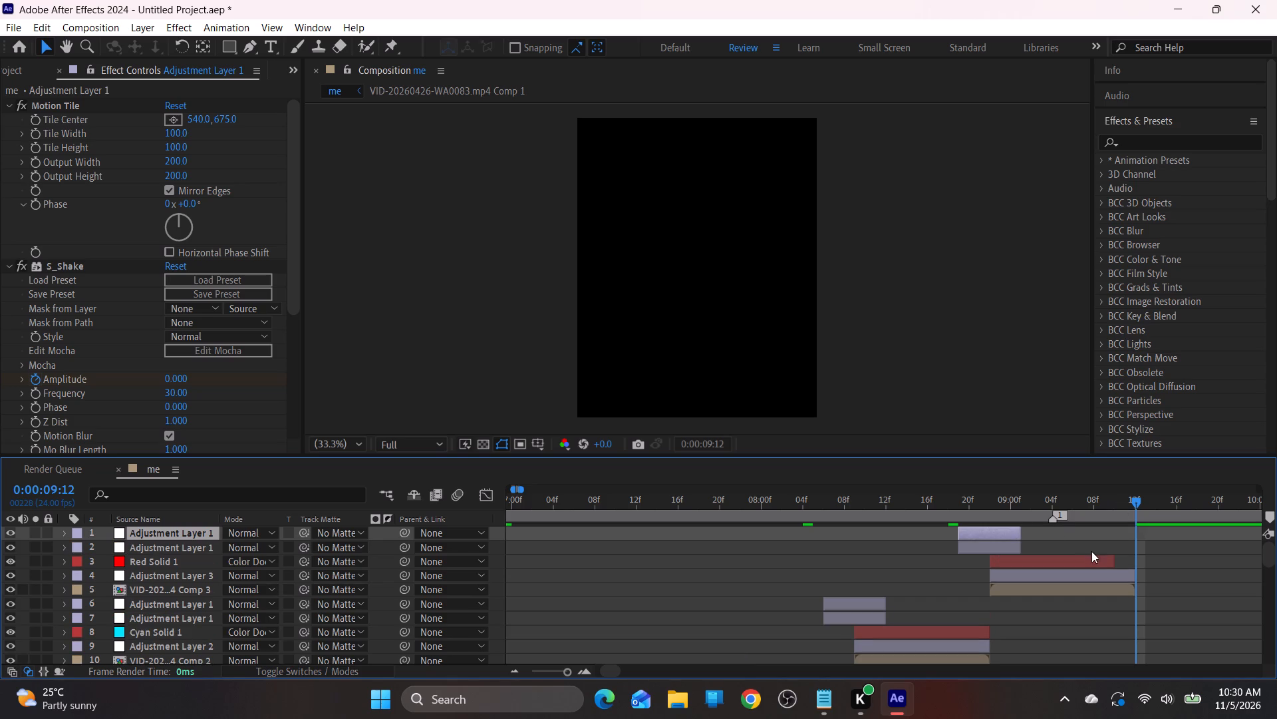
Duplicate the Red Solid 1 flash layer above the final clip, VID-202…4 Comp 3.
left_click(1081, 557)
key("ctrl+d")
Check the doubled red flash on the final clip, and scrub back through the earlier clips.
left_click_drag(1054, 495, 1017, 497)
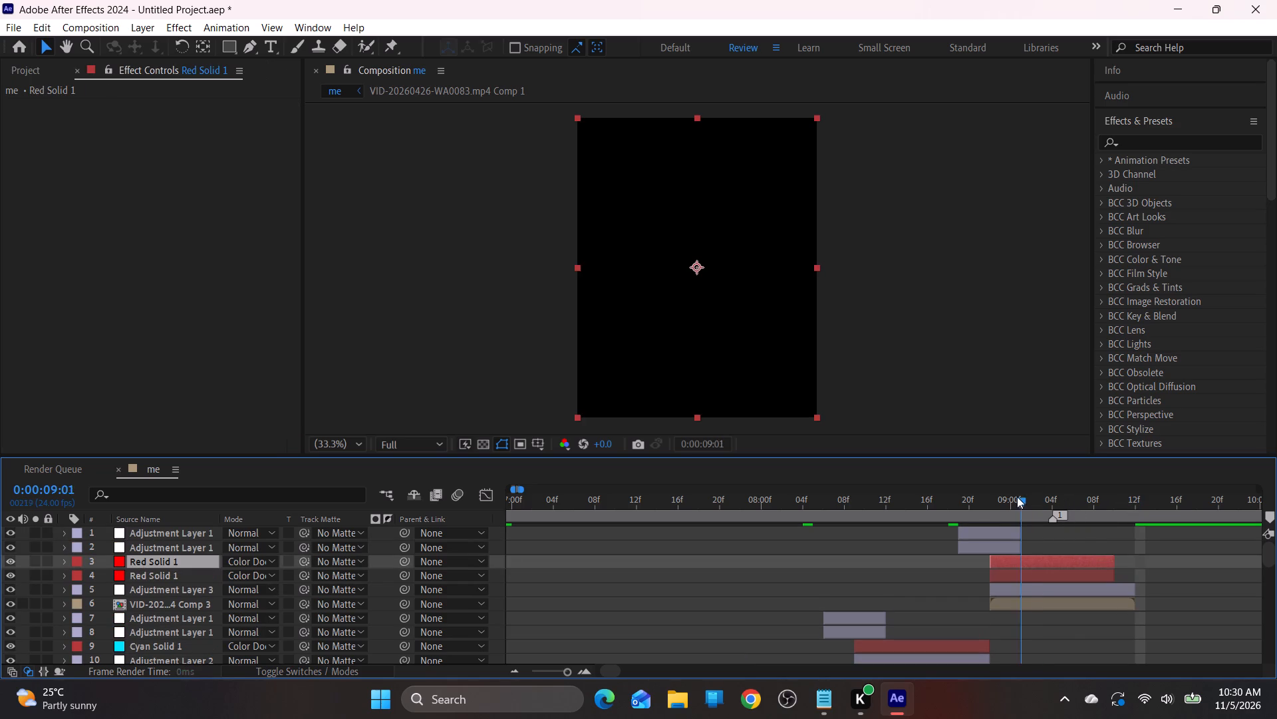
left_click_drag(1017, 497, 988, 501)
key("space")
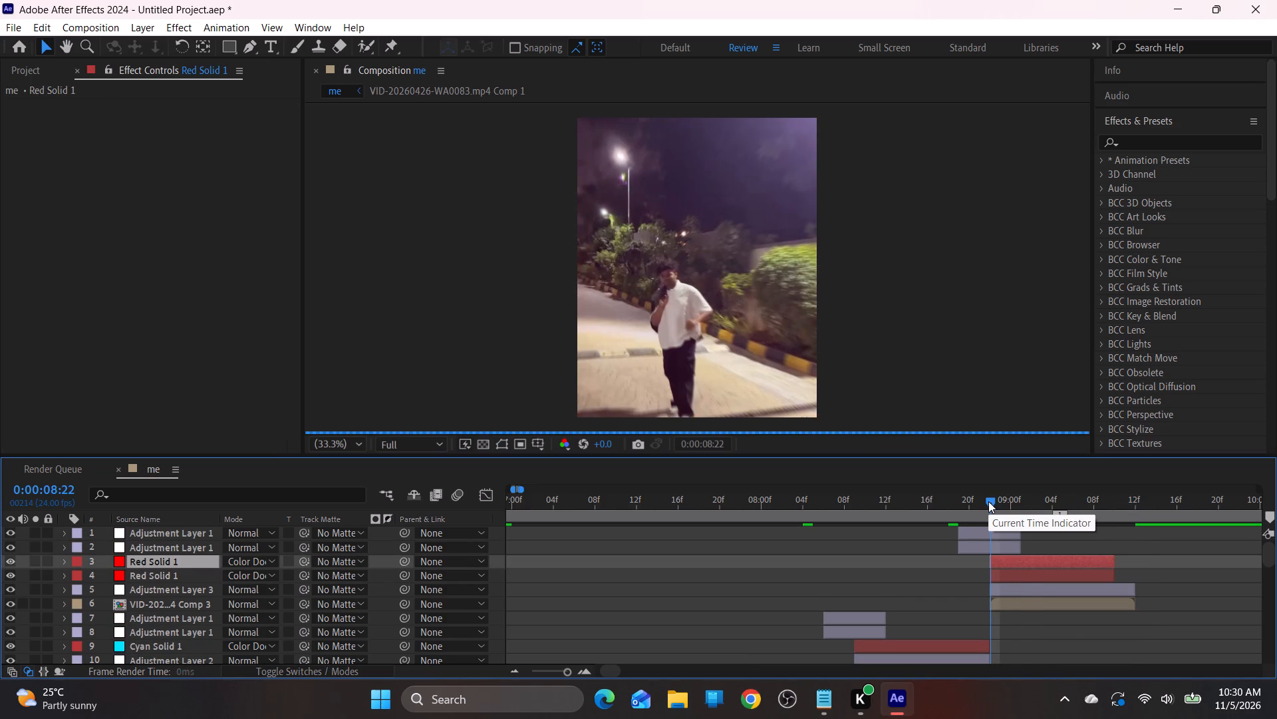
left_click_drag(994, 503, 1106, 489)
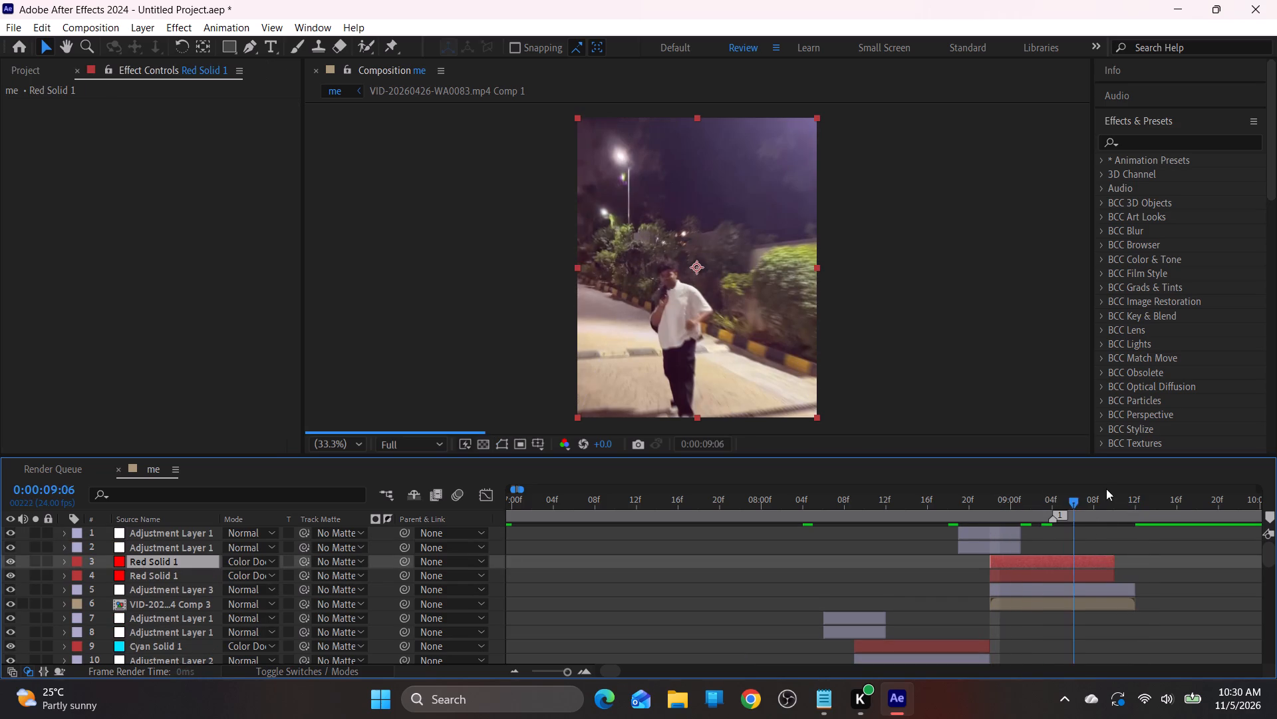
left_click_drag(1106, 489, 819, 507)
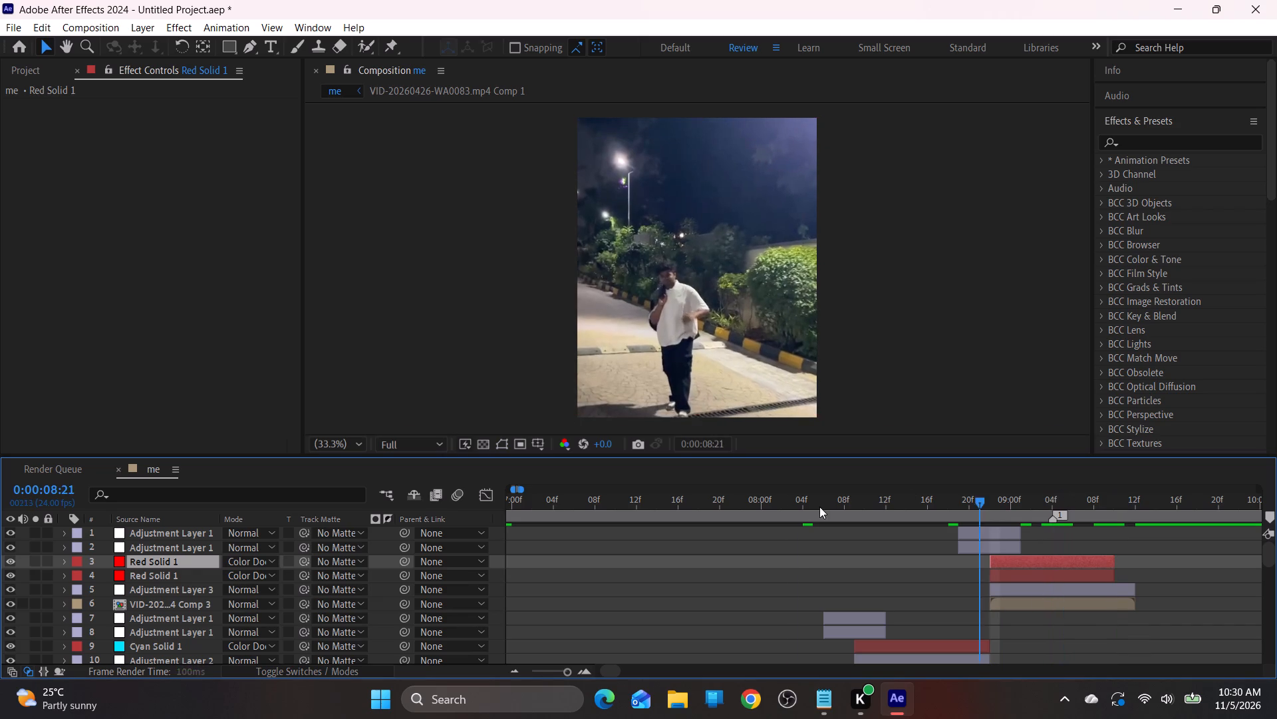
left_click_drag(819, 507, 796, 511)
type("---")
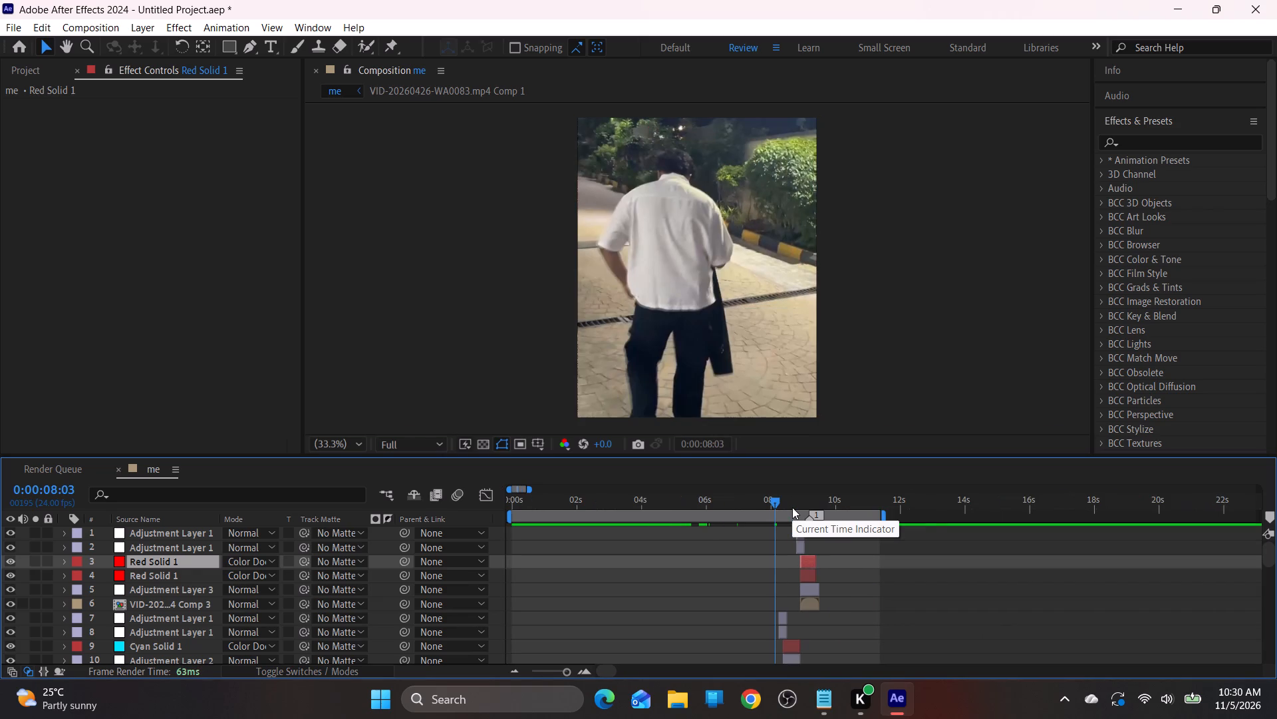
left_click_drag(774, 503, 638, 515)
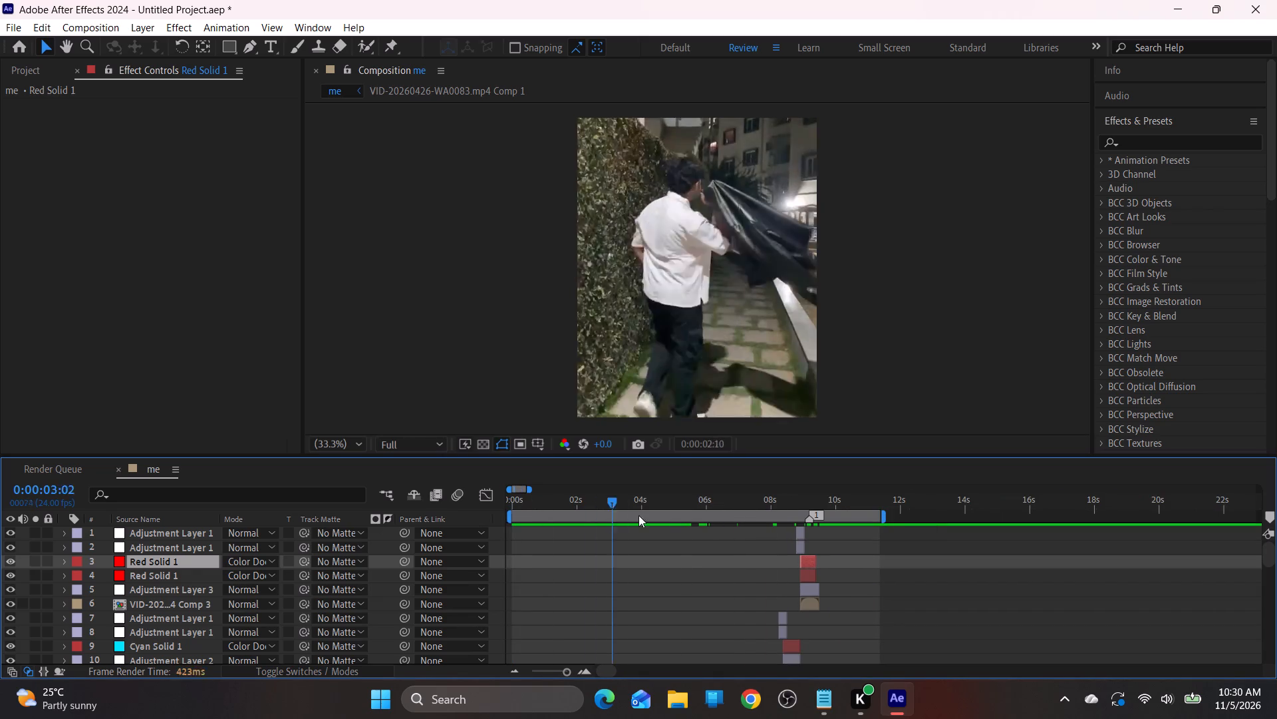
left_click_drag(638, 515, 698, 519)
Look through the layer stack of the me composition, from the final clip down to the intro and music layers.
scroll(764, 559, "down", 1)
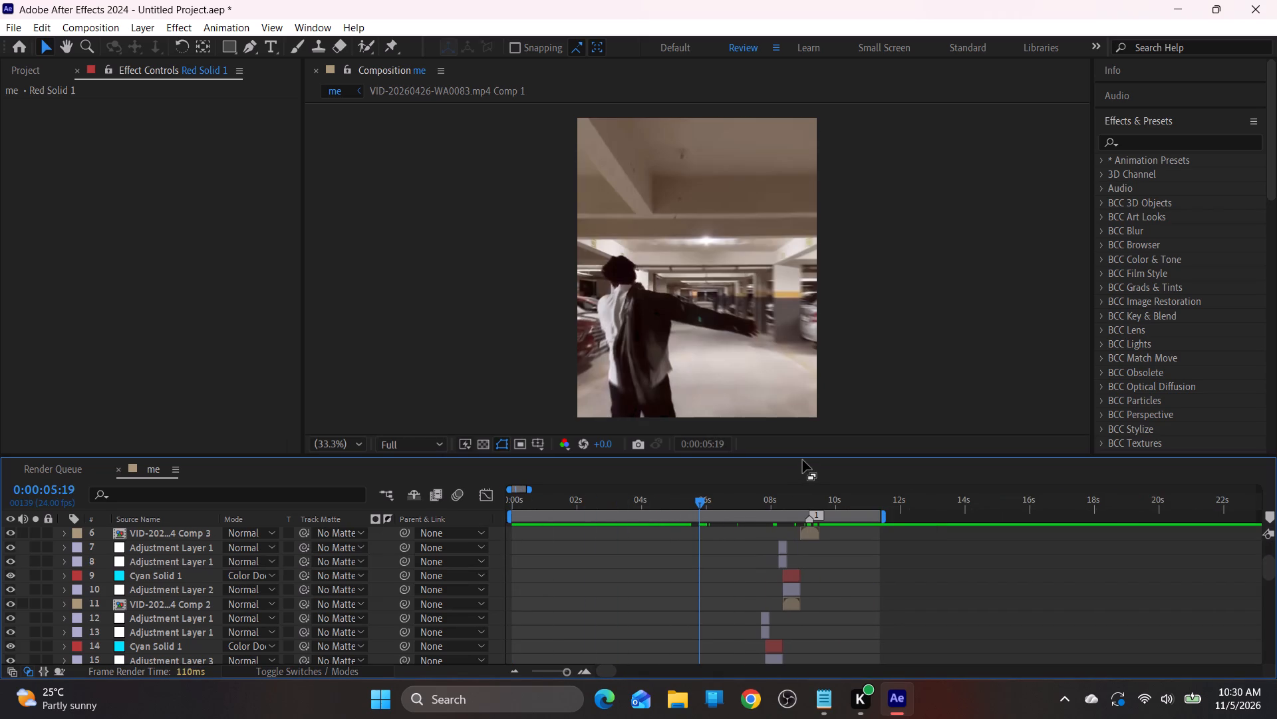
left_click_drag(805, 456, 805, 456)
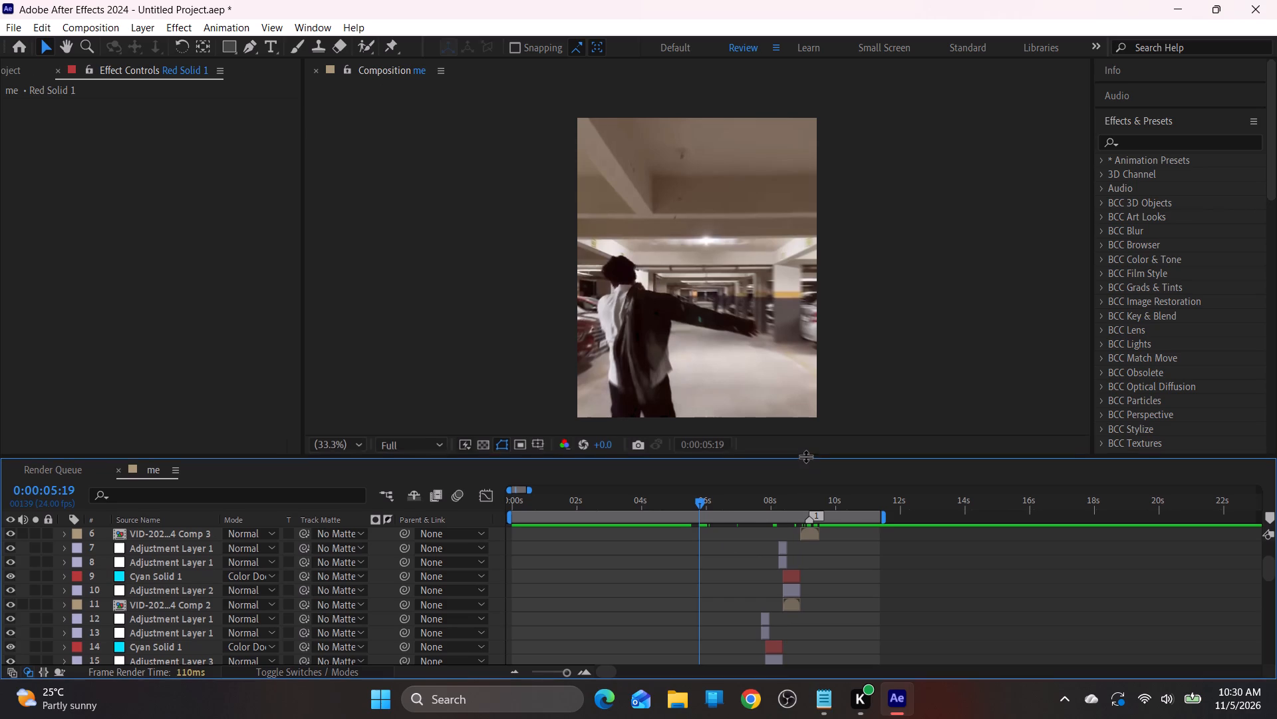
left_click_drag(805, 456, 808, 356)
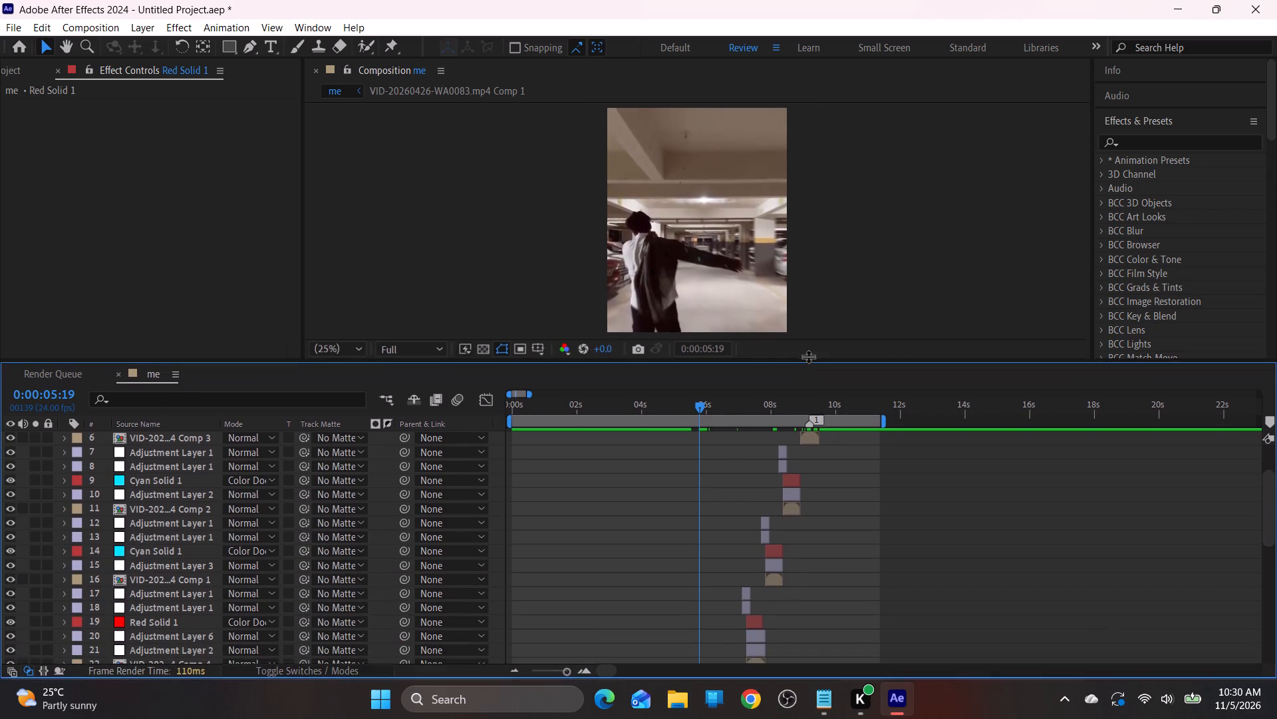
left_click_drag(808, 356, 809, 355)
scroll(808, 516, "down", 10)
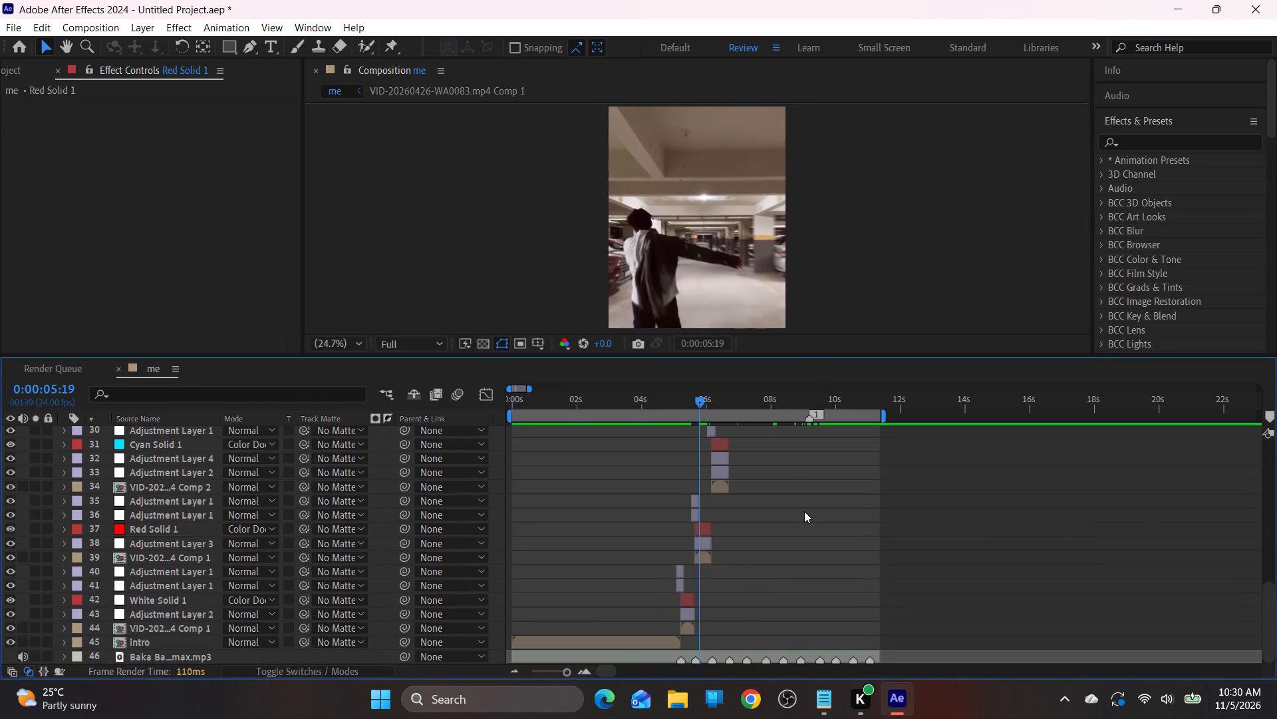
scroll(860, 543, "up", 3)
left_click_drag(786, 355, 791, 276)
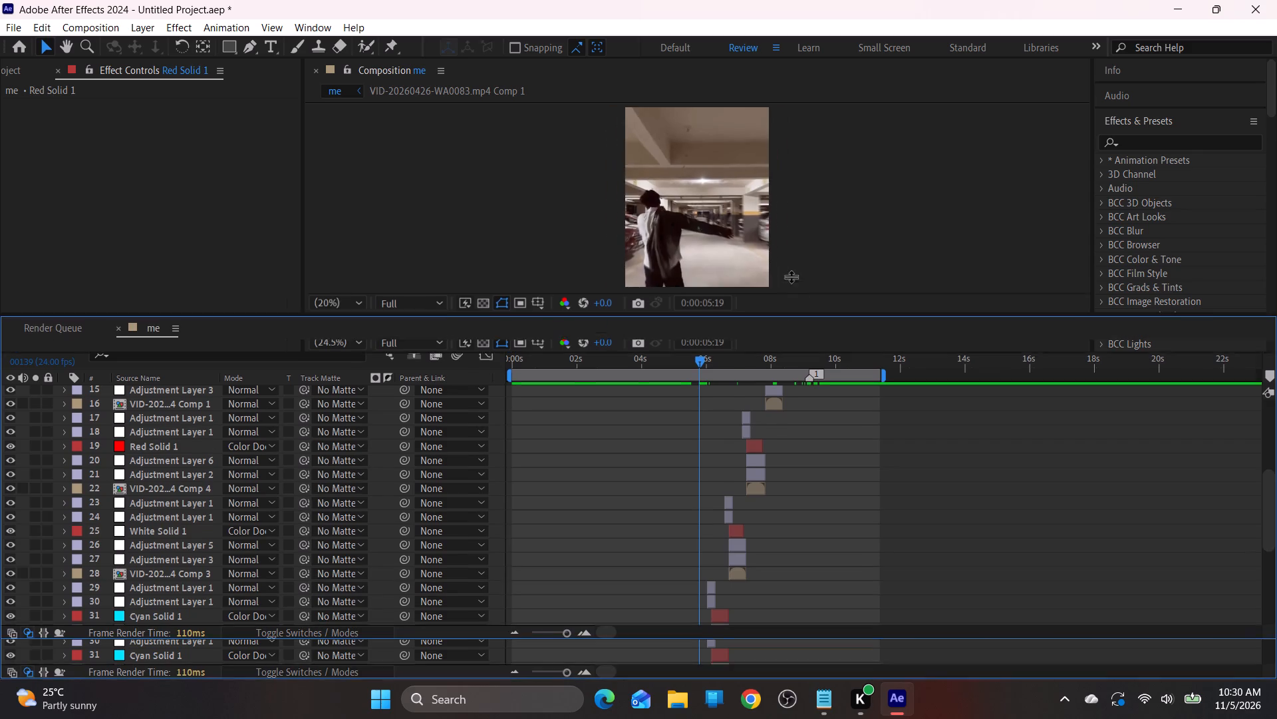
left_click_drag(791, 276, 791, 260)
scroll(856, 478, "down", 3)
scroll(730, 445, "up", 3)
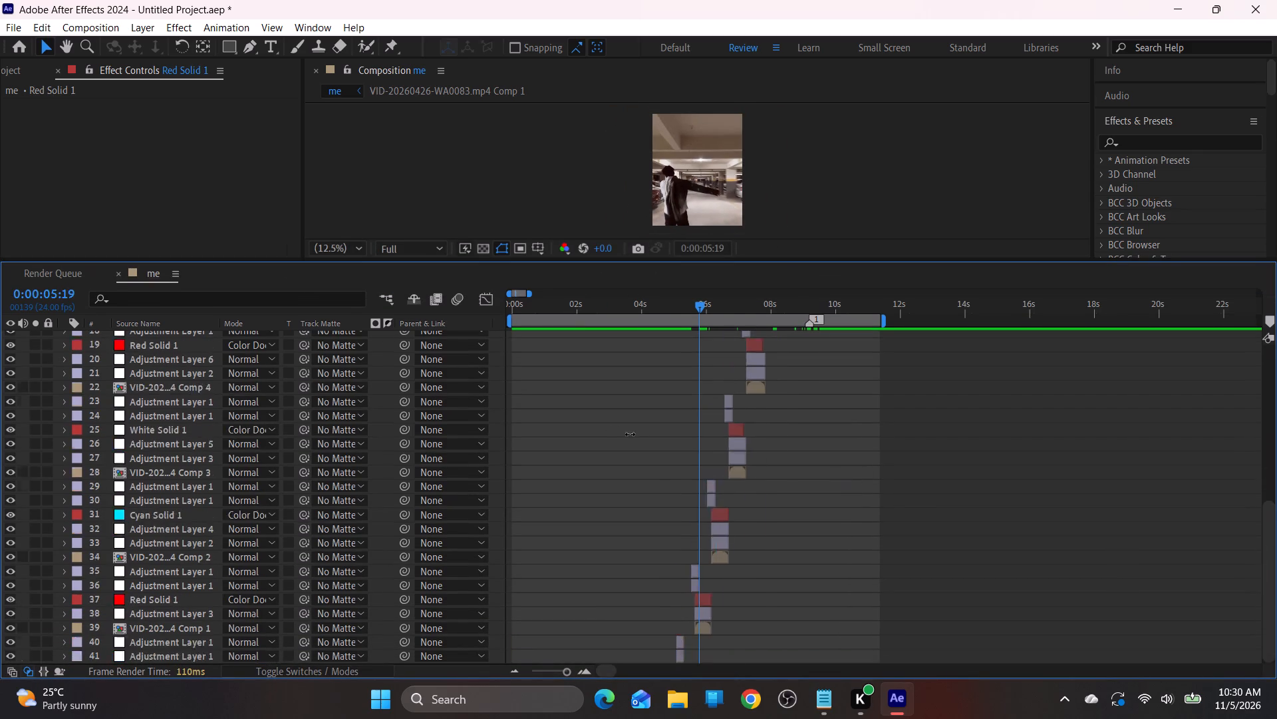
scroll(630, 434, "up", 1)
Locate and select the me composition among the project items.
left_click(18, 62)
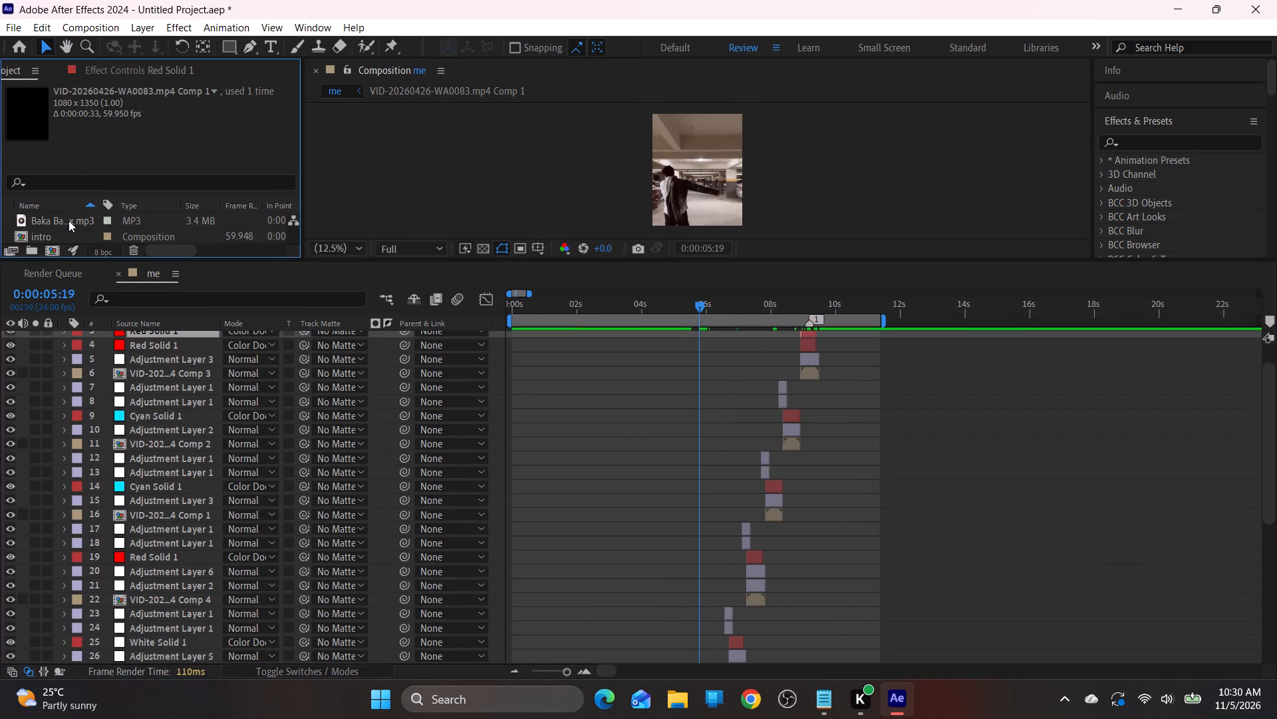
scroll(51, 231, "down", 5)
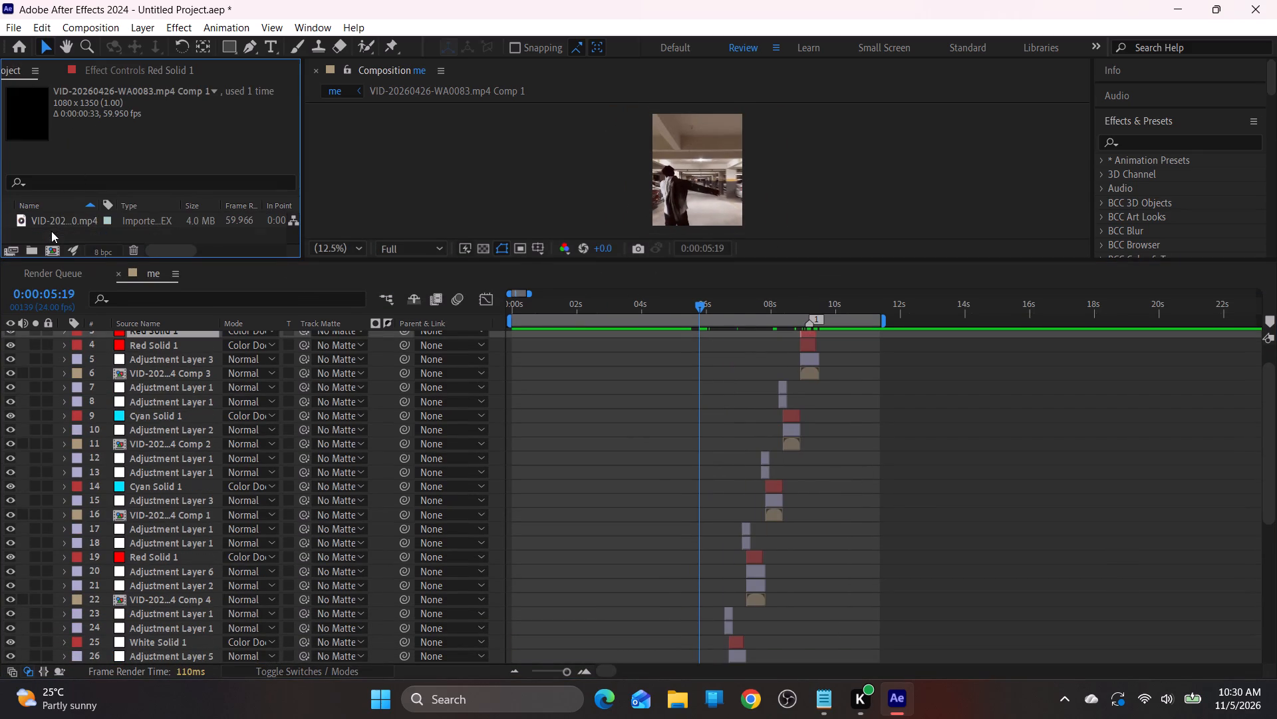
scroll(51, 231, "down", 3)
left_click_drag(460, 259, 458, 397)
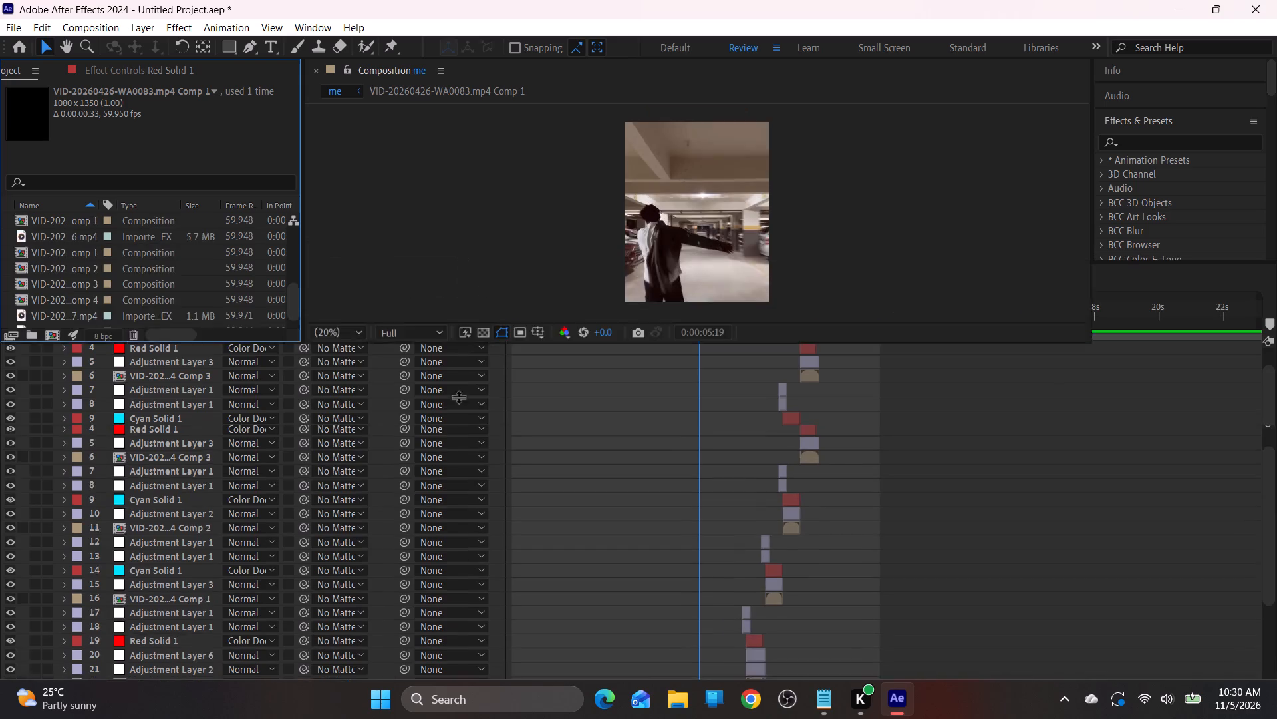
left_click_drag(458, 397, 443, 486)
scroll(18, 320, "up", 2)
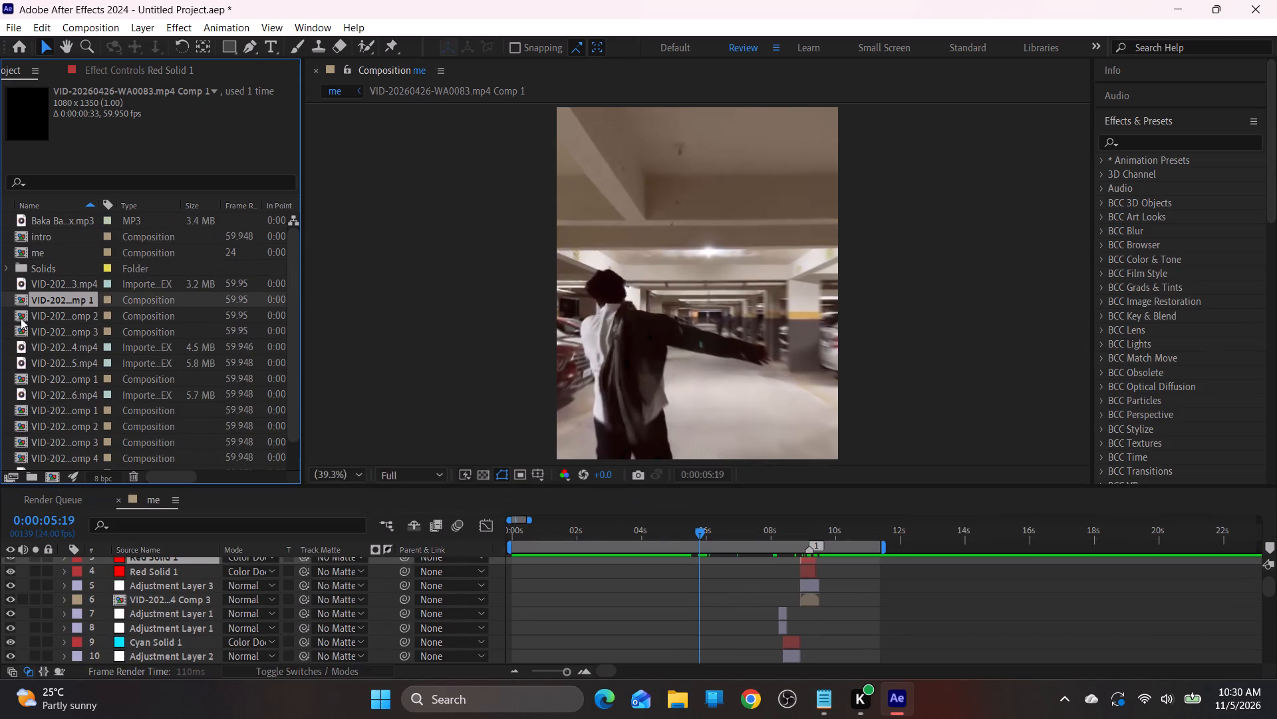
scroll(21, 318, "up", 1)
left_click(45, 254)
right_click(45, 254)
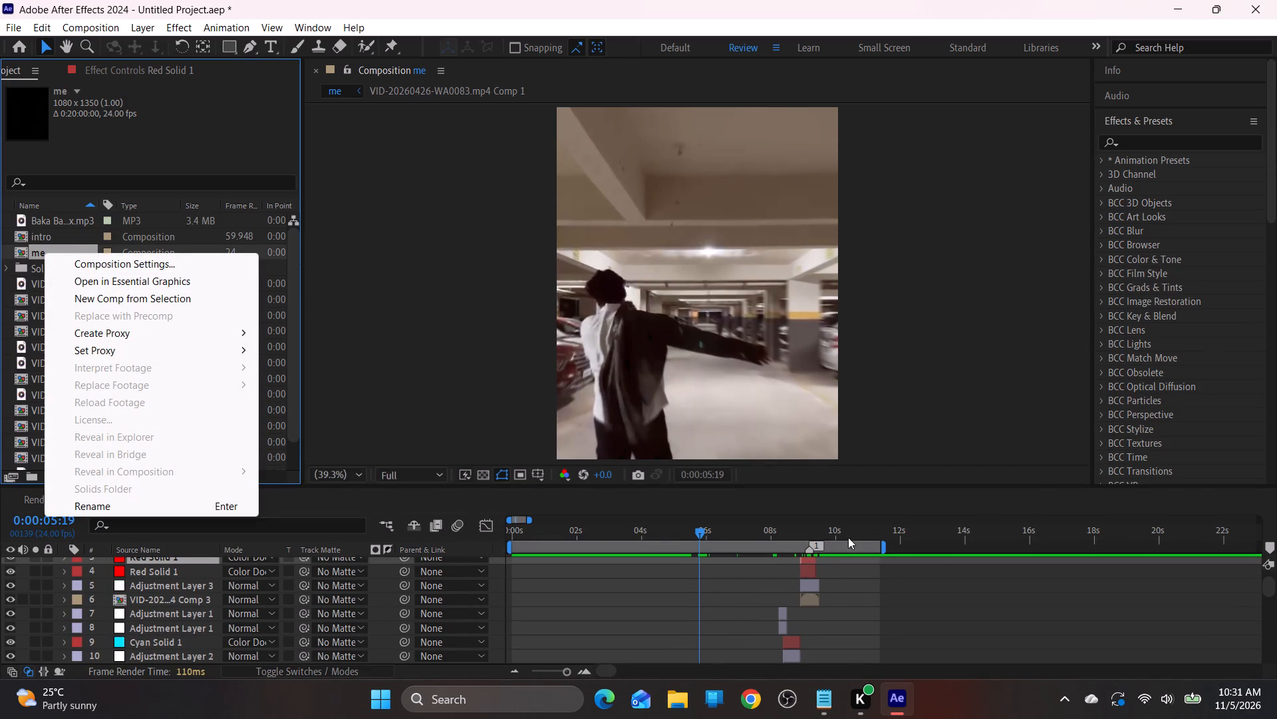
Place the time indicator at the end of the music layer, 0:00:11:09, and copy that timecode.
left_click_drag(849, 533, 879, 530)
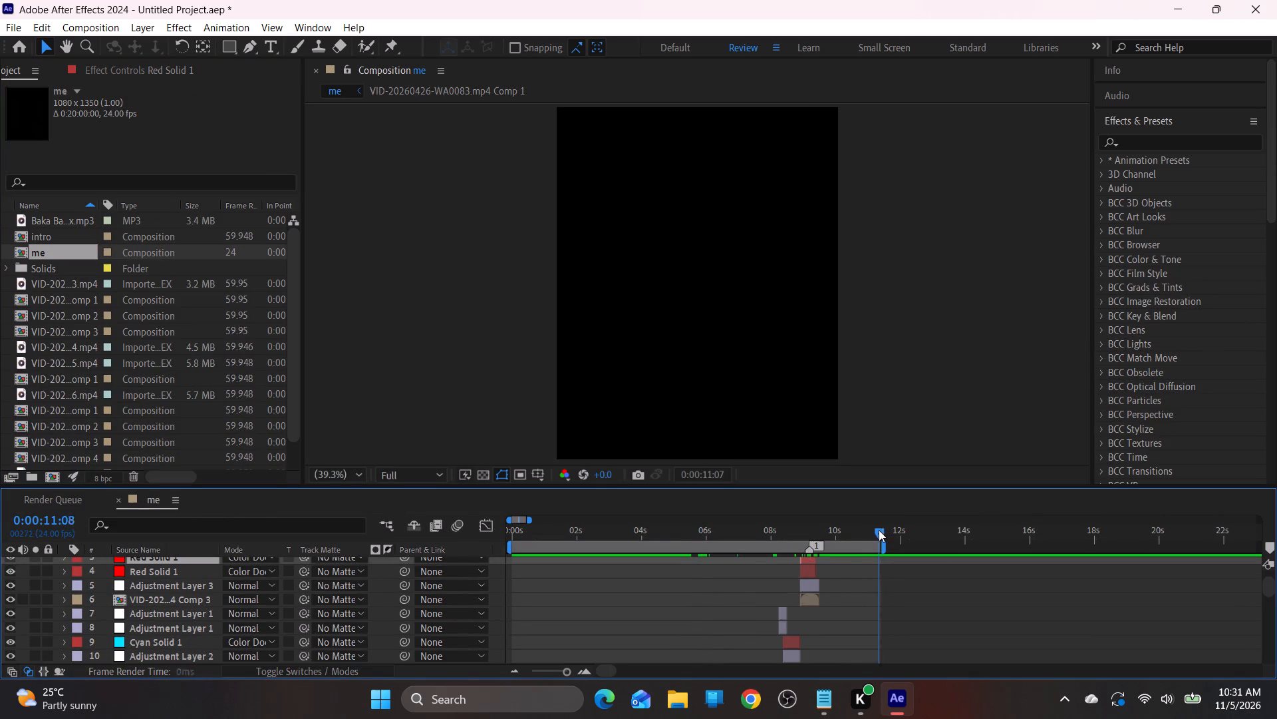
left_click_drag(879, 530, 880, 530)
scroll(932, 489, "down", 5)
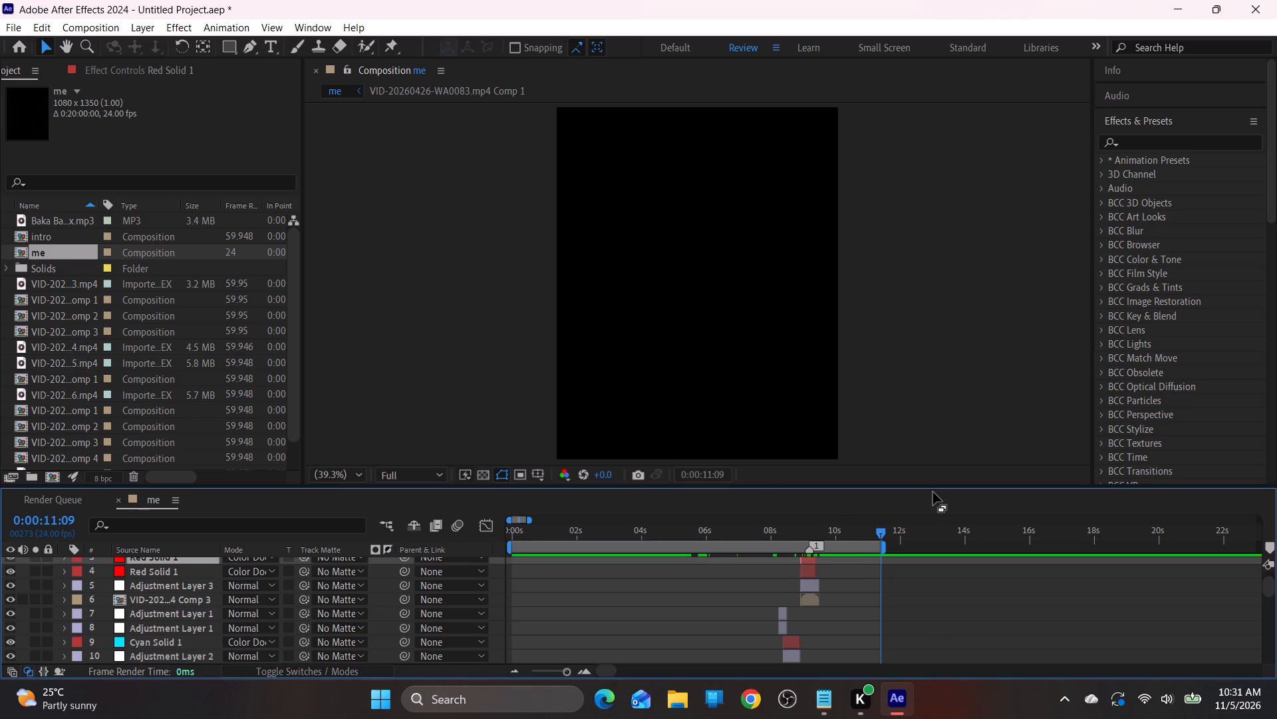
scroll(933, 501, "down", 4)
scroll(935, 565, "down", 10)
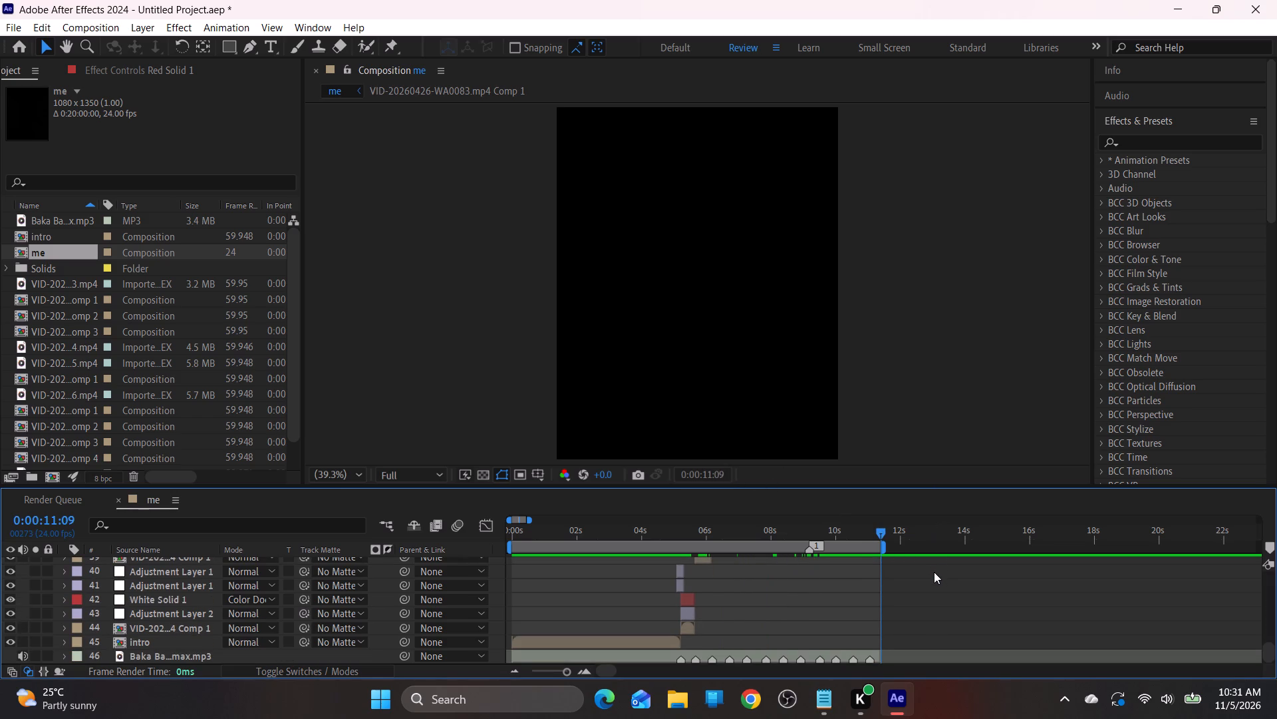
type("===")
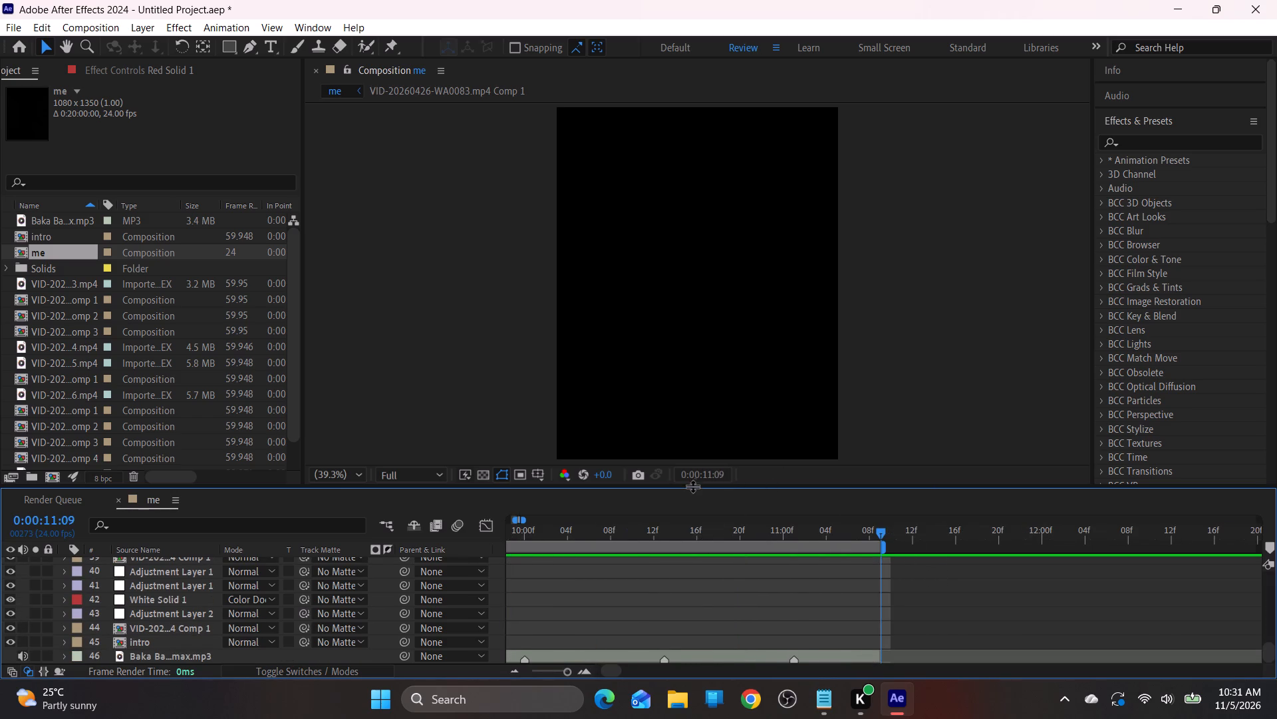
left_click(706, 475)
key("ctrl+c")
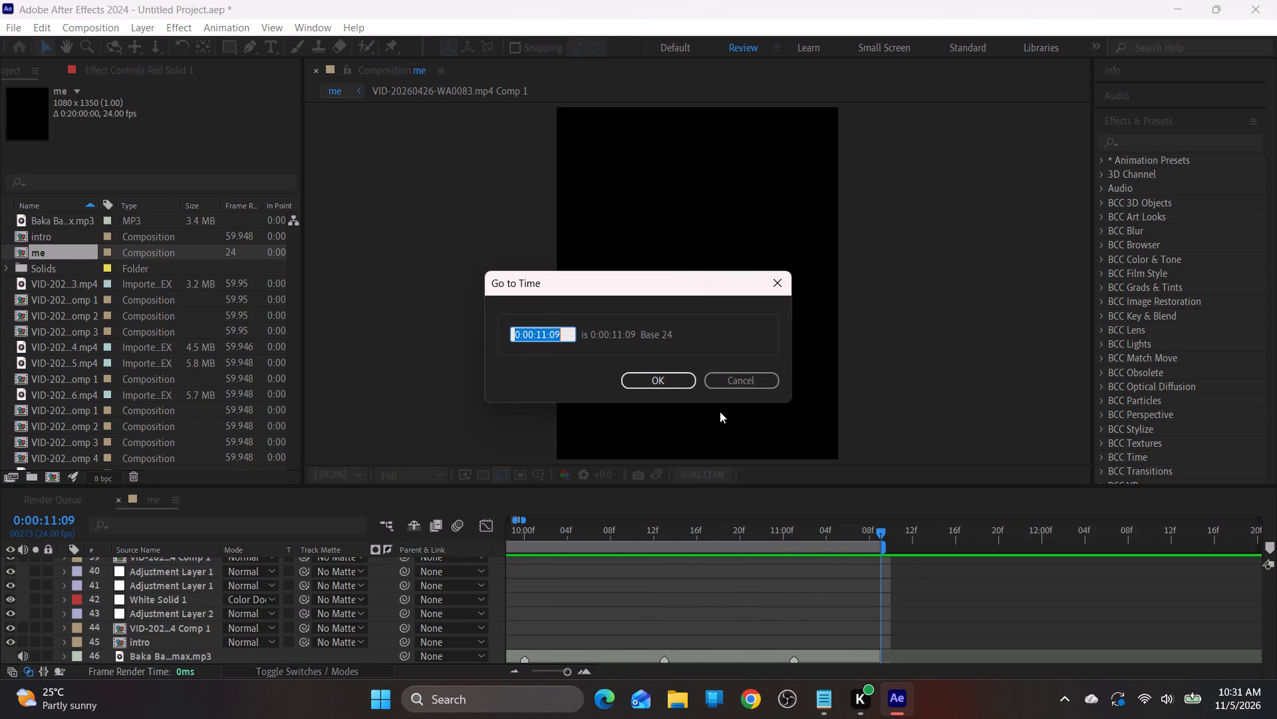
left_click(678, 388)
Set the duration of the me composition to 0:00:11:09.
right_click(82, 253)
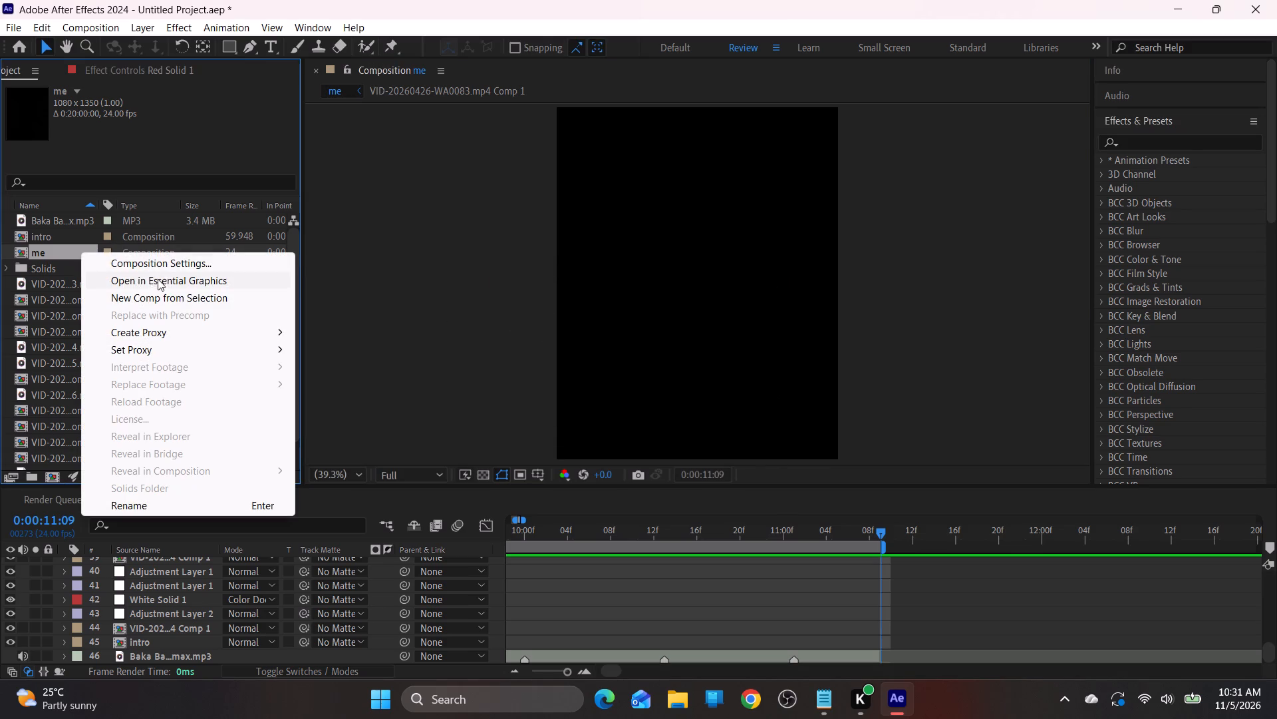
left_click(160, 262)
left_click_drag(555, 413, 478, 411)
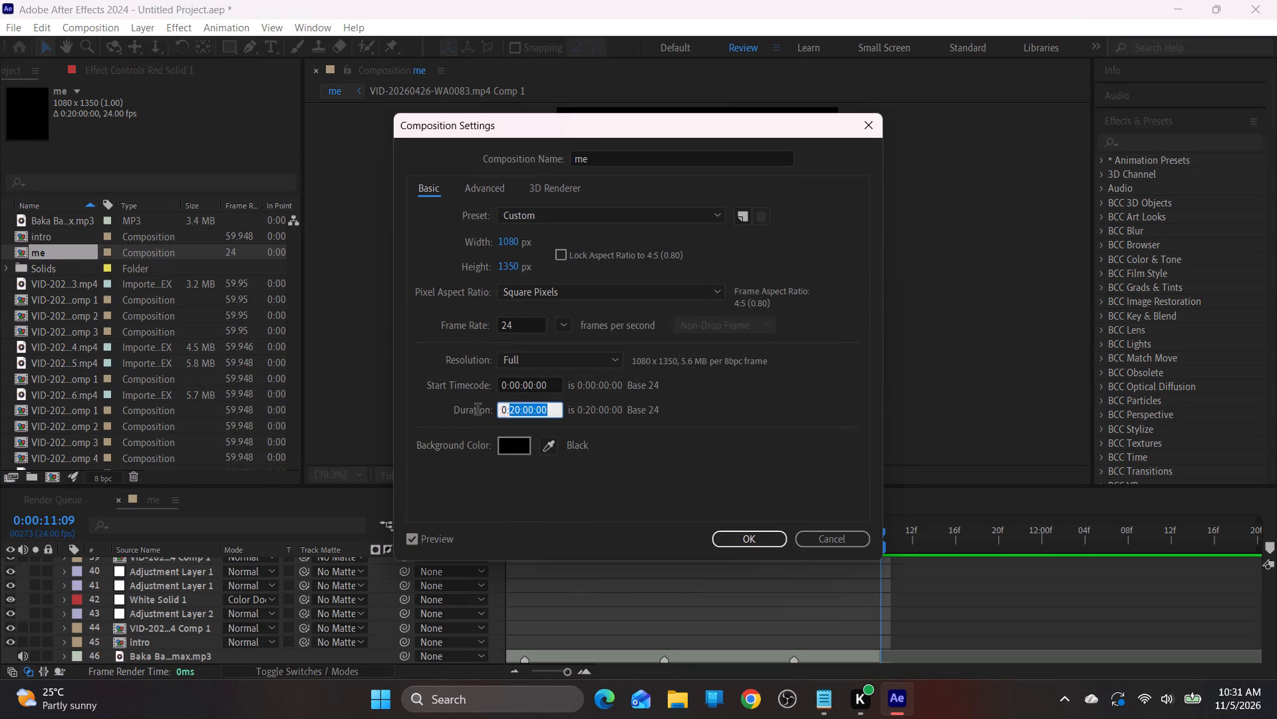
left_click_drag(478, 411, 436, 411)
key("BackSpace")
key("ctrl+v")
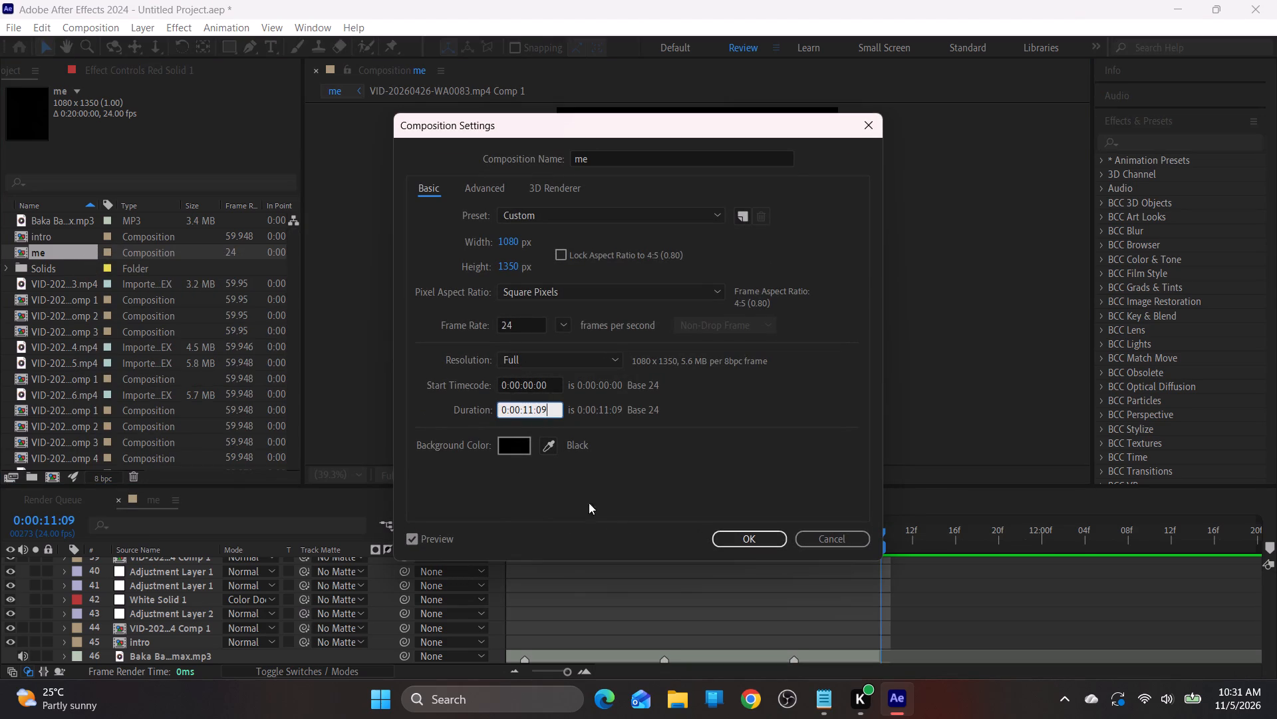
left_click(772, 535)
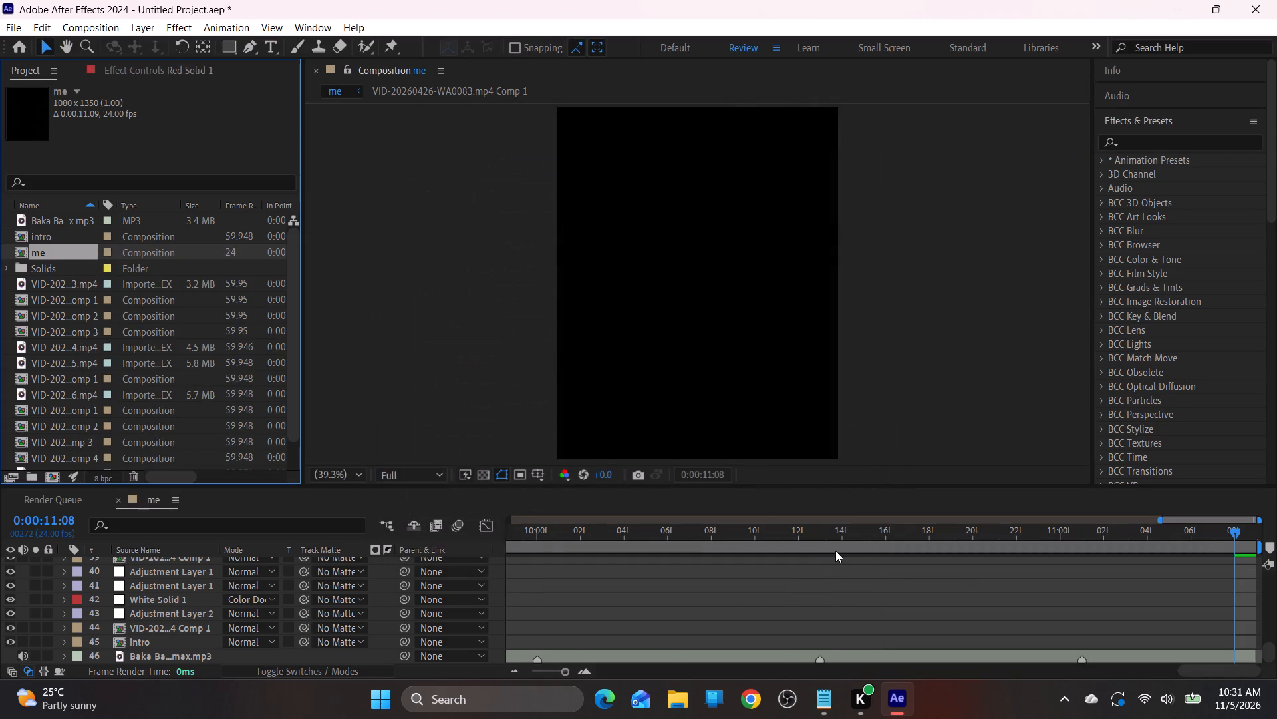
Scrub back from the composition's end to 0:00:06:15 and review the transition layers across the full timeline.
type("------")
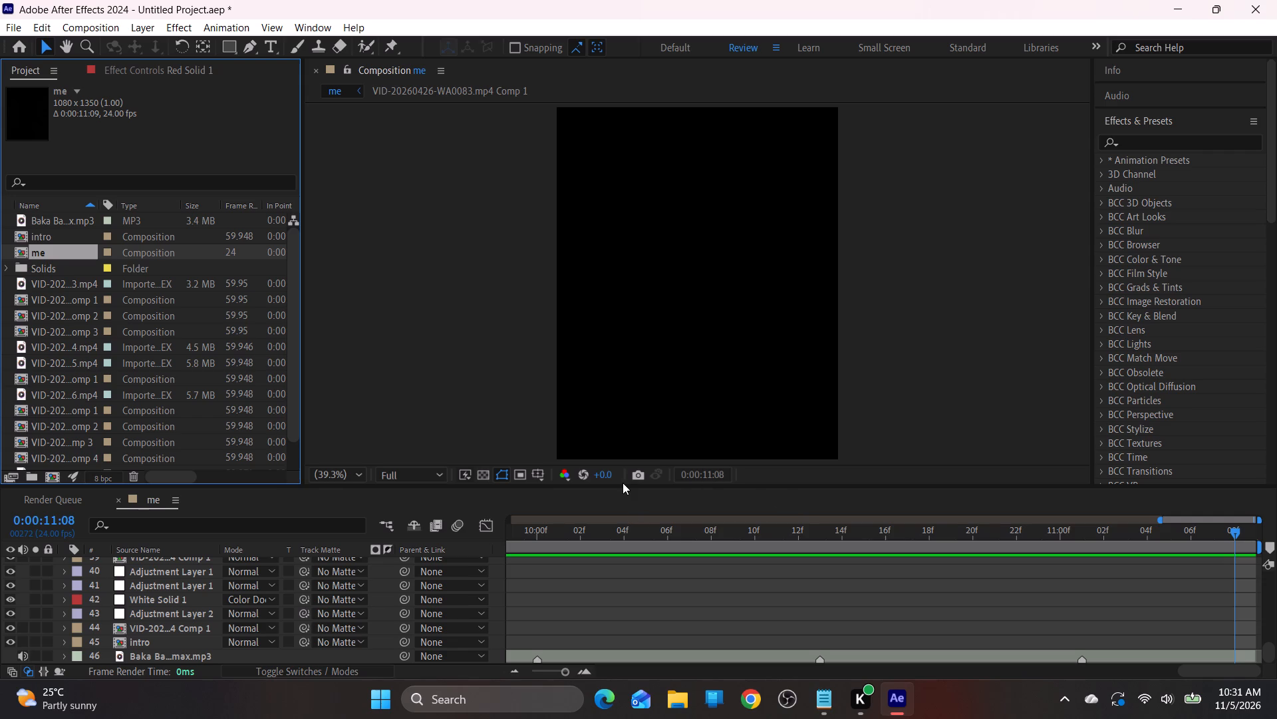
left_click_drag(623, 487, 633, 393)
left_click_drag(779, 437, 390, 459)
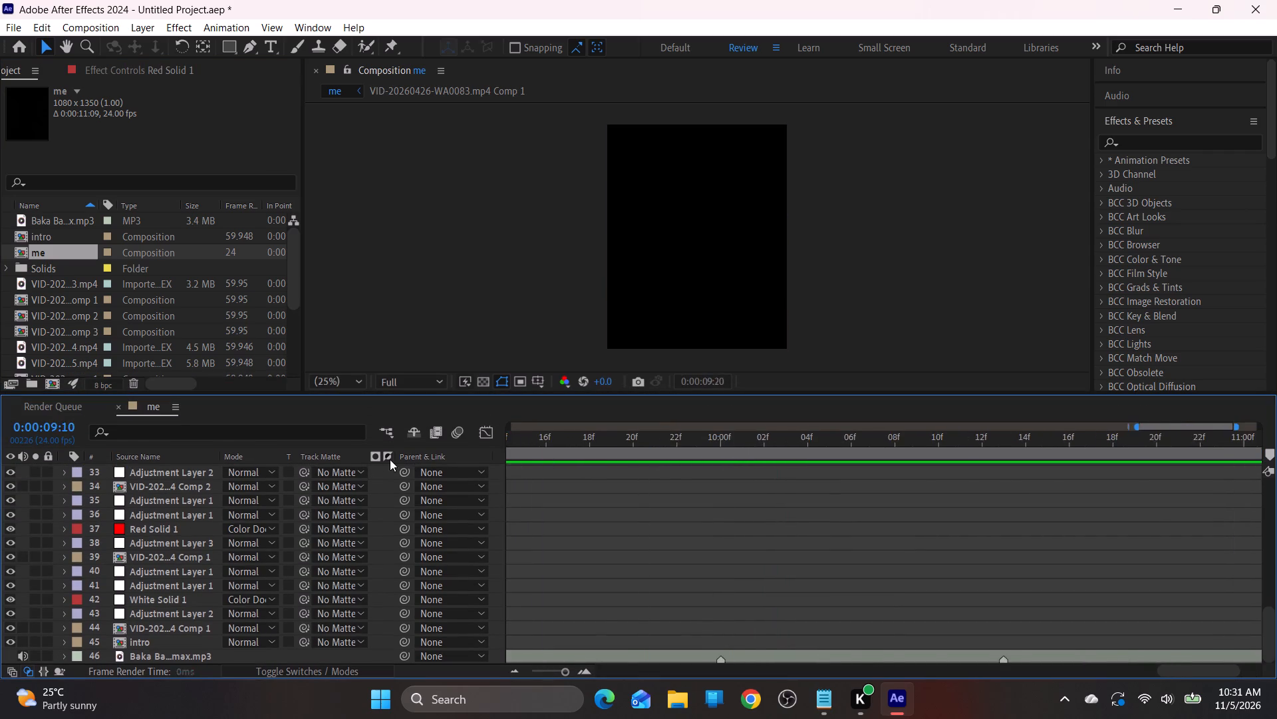
left_click_drag(390, 459, 237, 460)
scroll(802, 592, "up", 6)
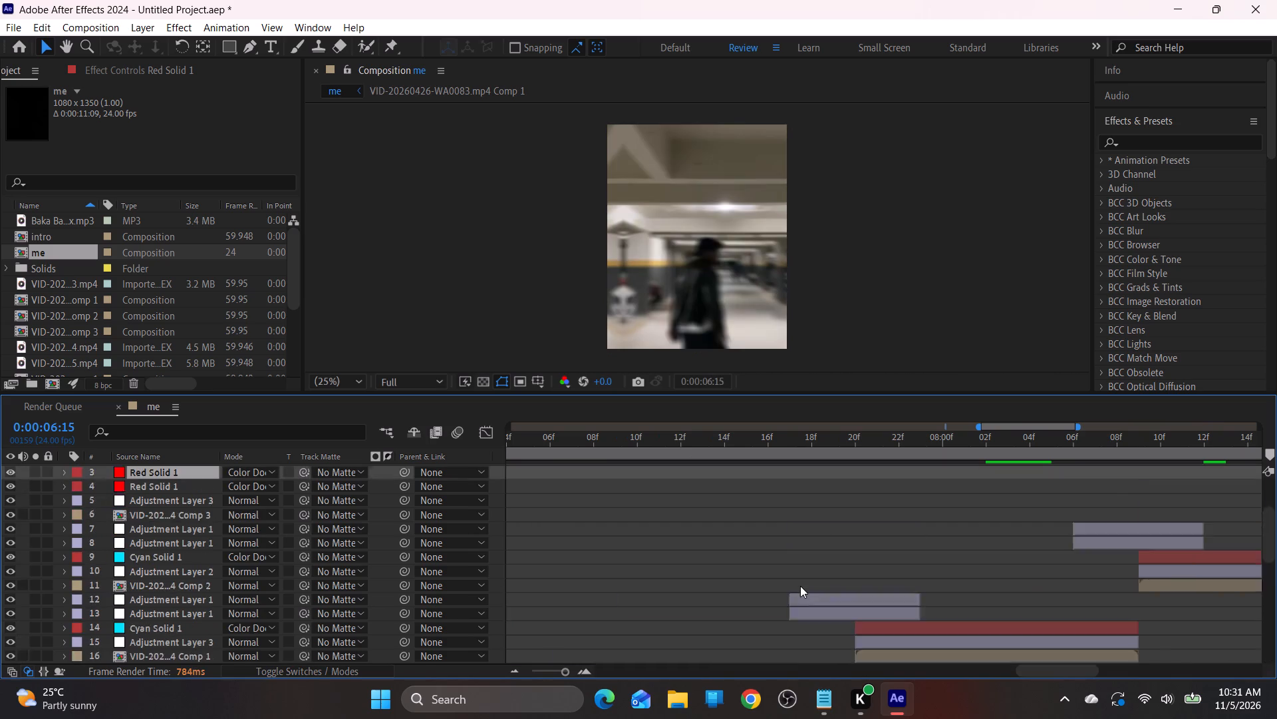
scroll(800, 586, "up", 2)
scroll(800, 586, "down", 9)
scroll(797, 586, "up", 5)
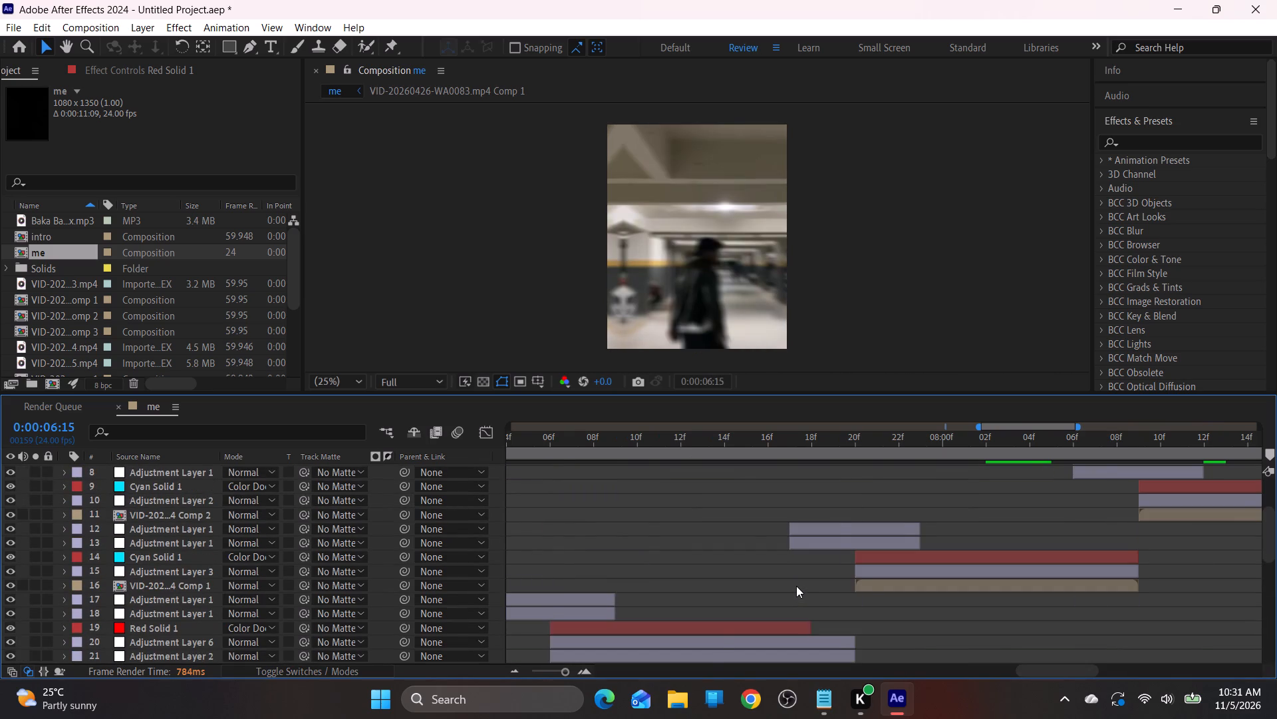
type("-------")
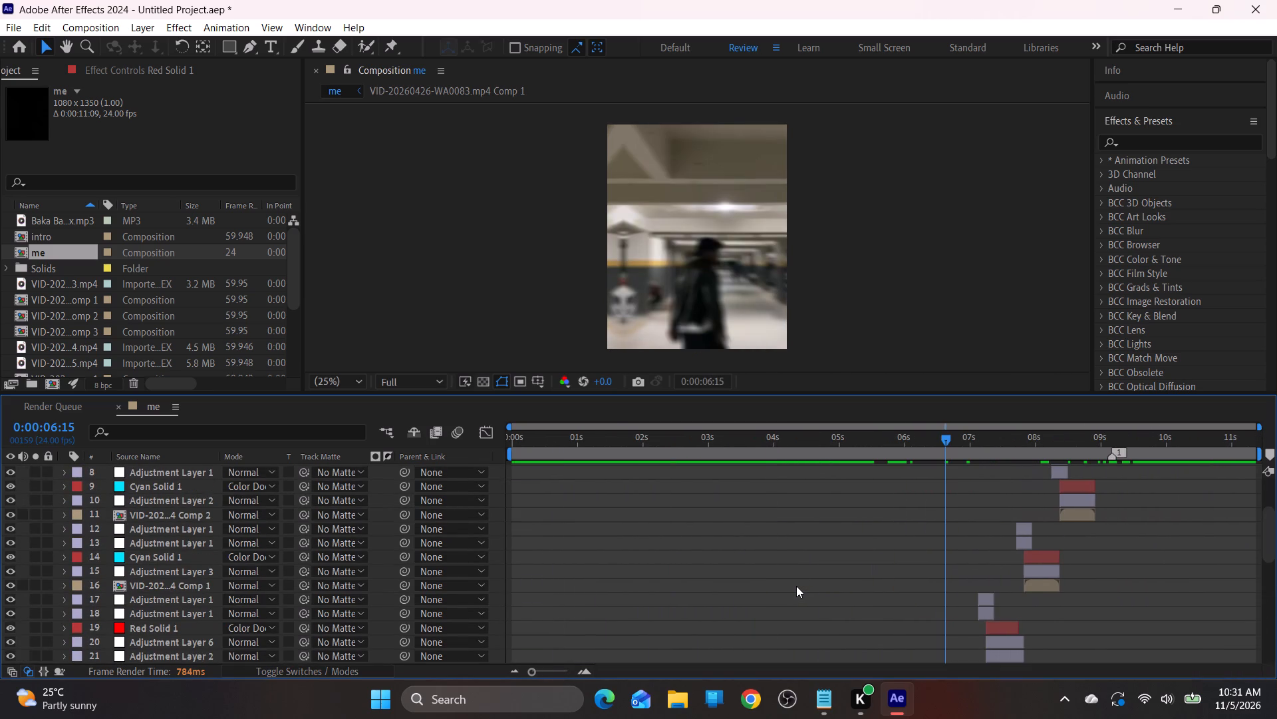
key("minus")
scroll(789, 578, "down", 10)
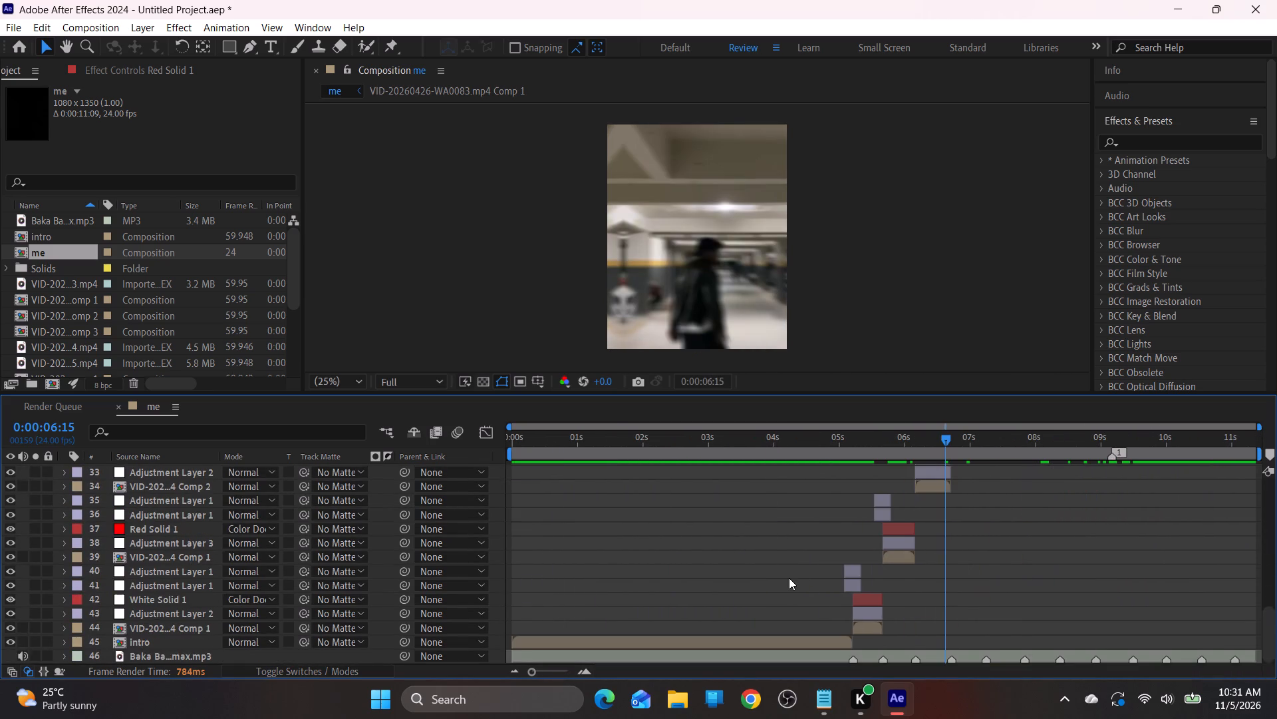
scroll(789, 578, "up", 3)
left_click_drag(808, 392, 815, 250)
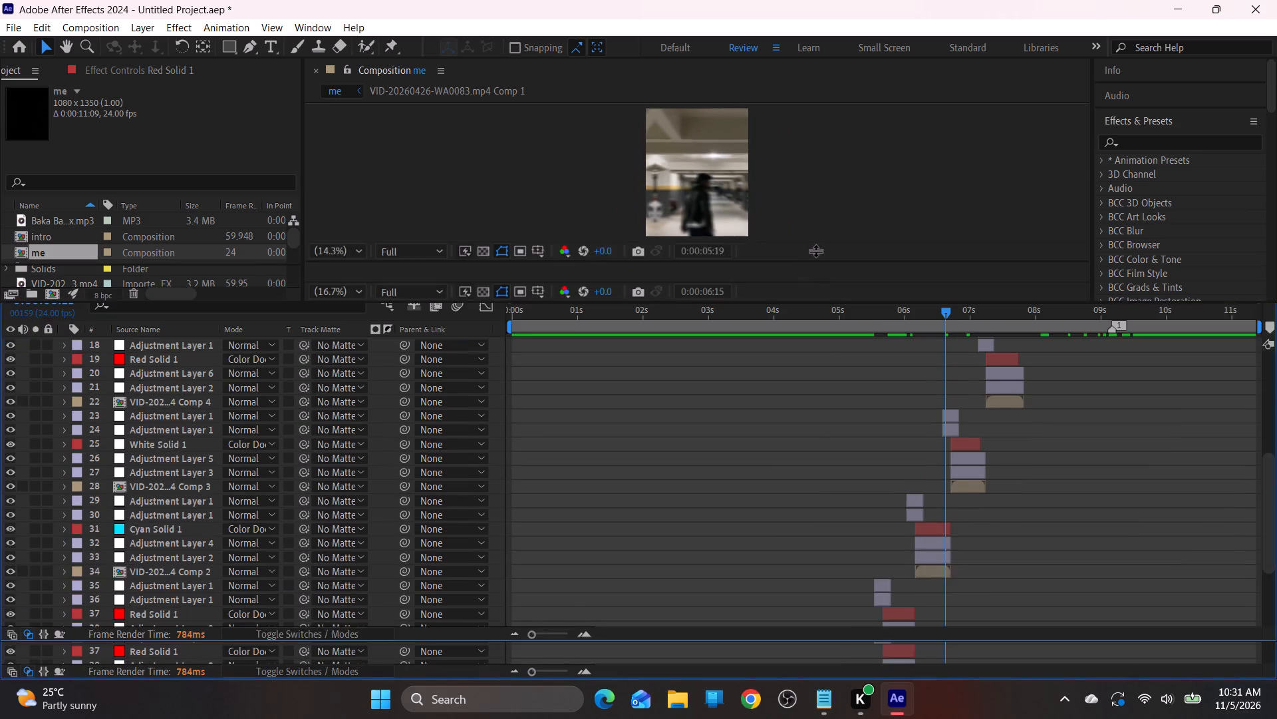
left_click_drag(815, 250, 818, 225)
scroll(1016, 478, "down", 4)
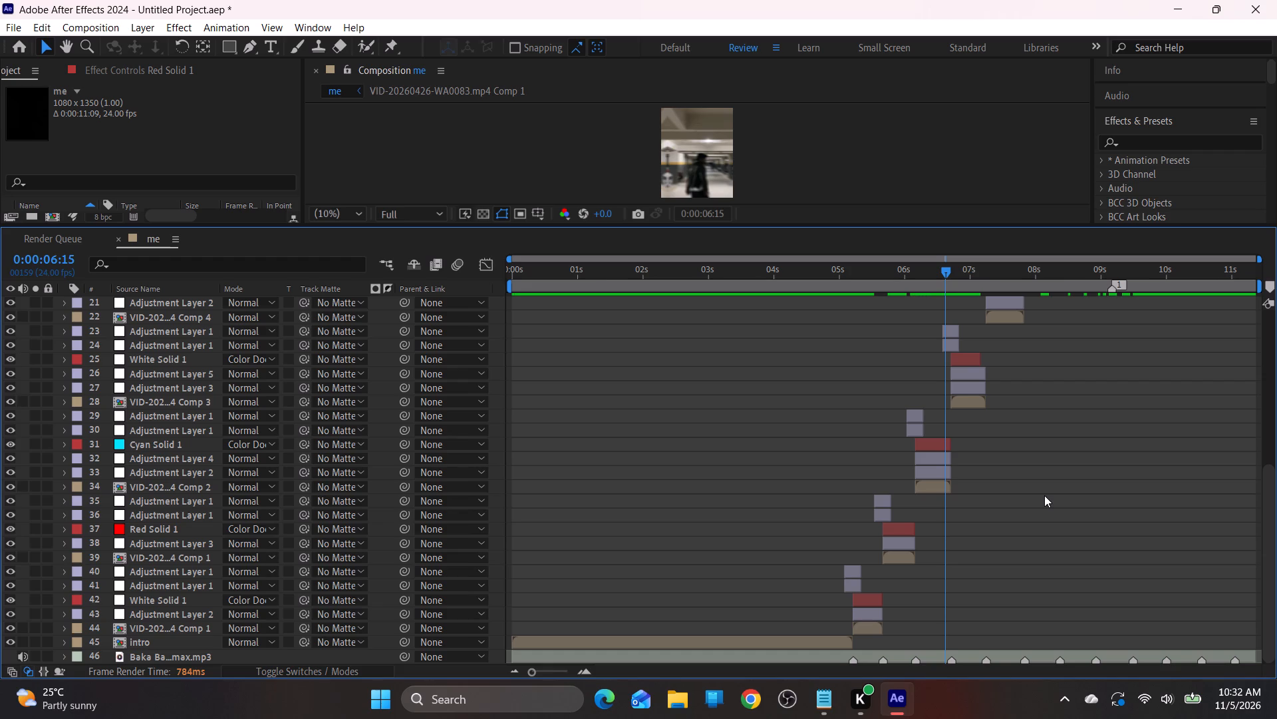
left_click_drag(795, 224, 814, 328)
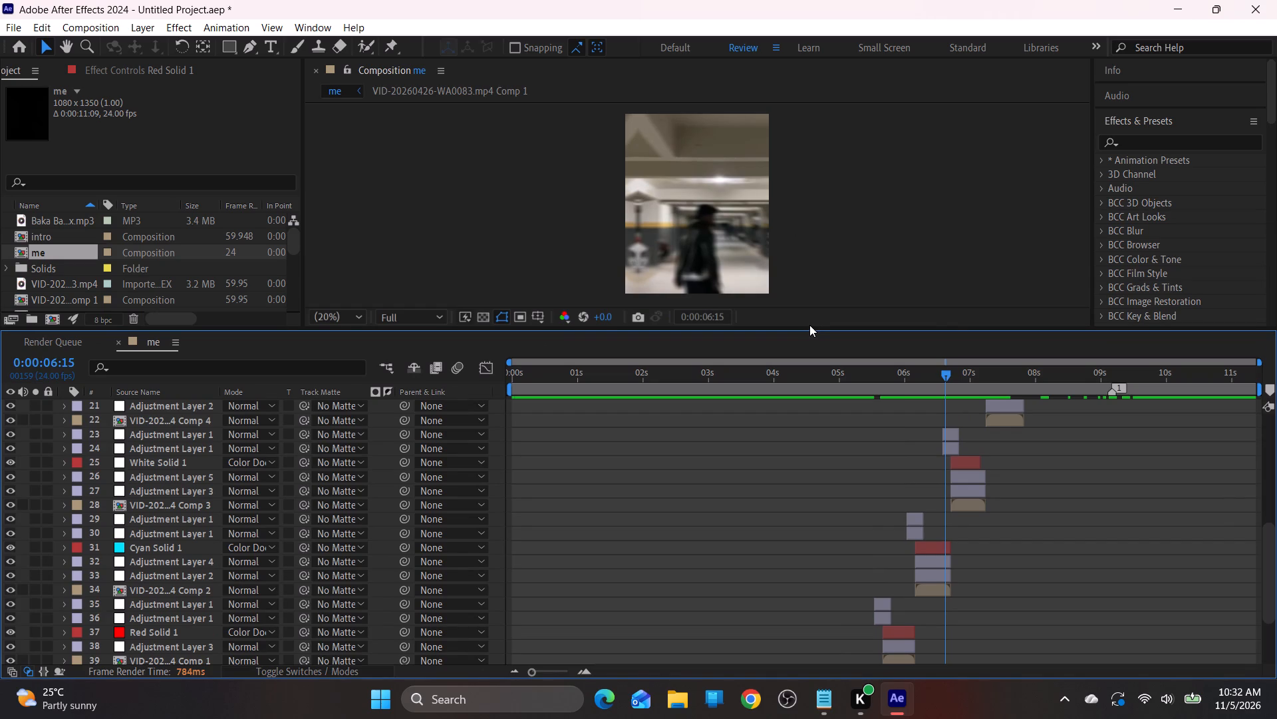
Check the frames around 0:00:08:03, and return the time indicator to 0:00:00:00 with the topmost layers in view.
left_click(1037, 373)
left_click_drag(1036, 372, 1042, 371)
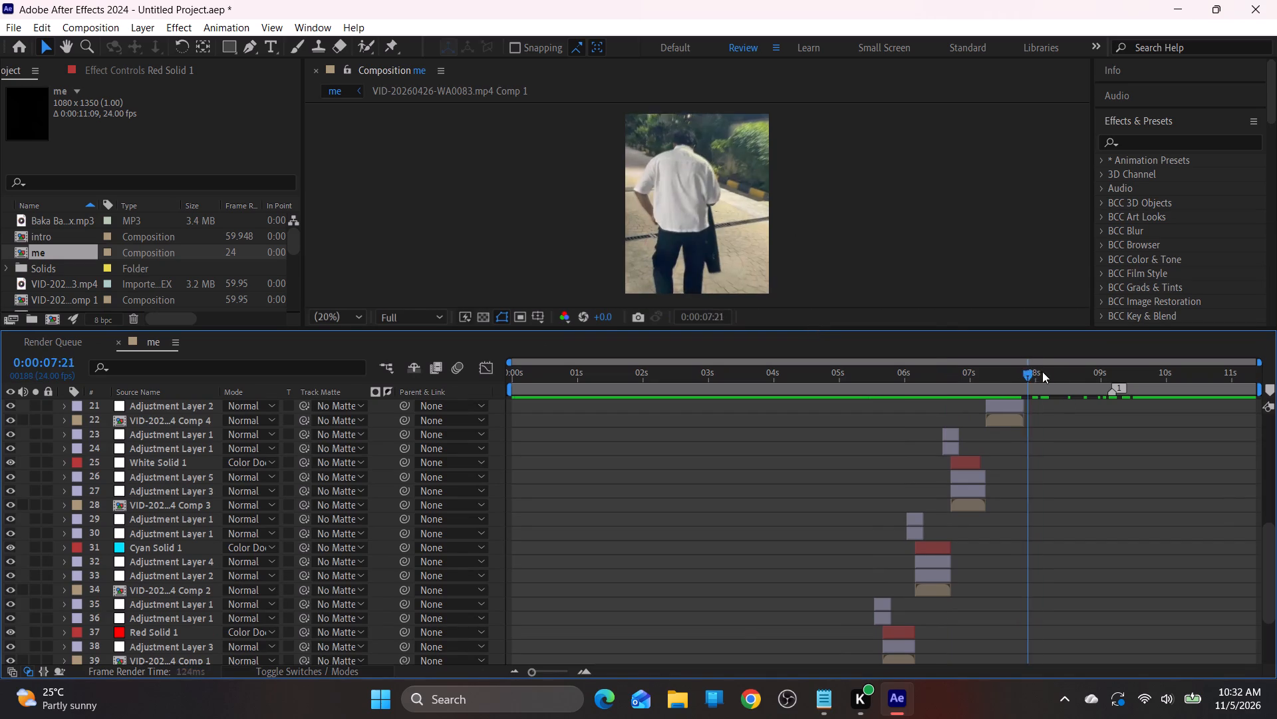
left_click_drag(1042, 371, 1050, 395)
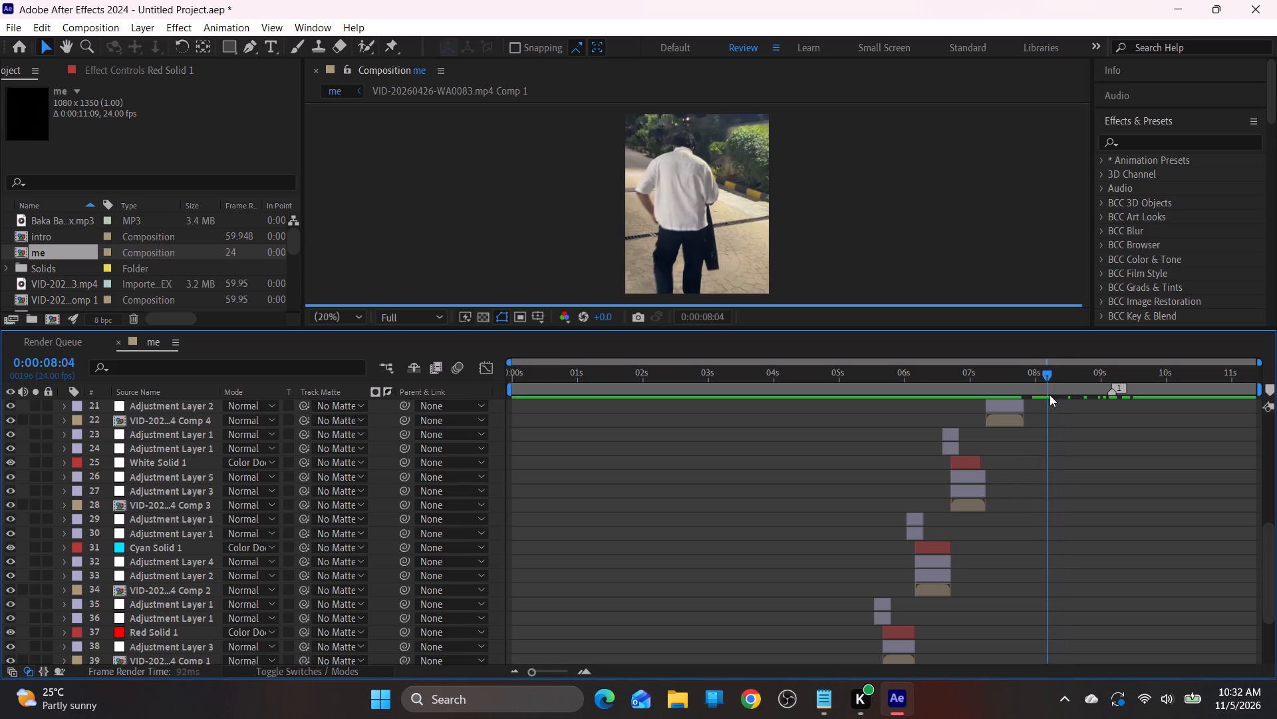
left_click_drag(1050, 395, 1045, 391)
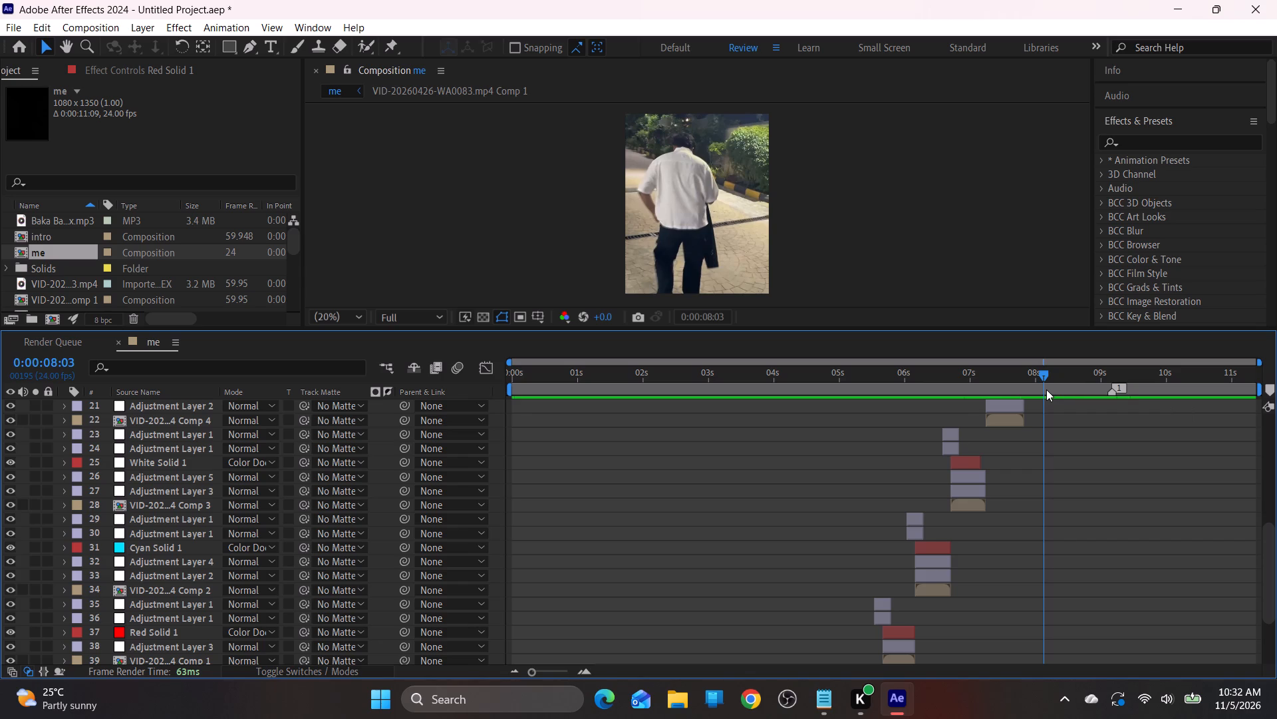
left_click_drag(1049, 369, 730, 383)
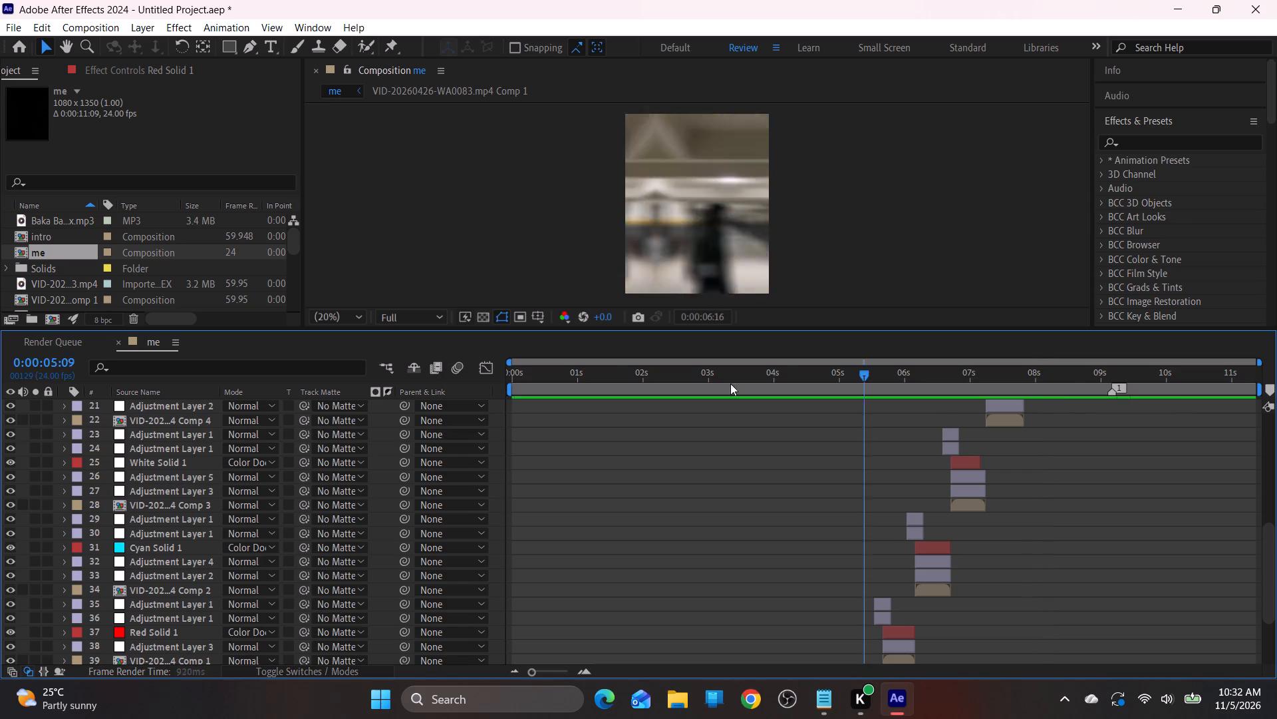
left_click_drag(730, 383, 253, 381)
scroll(555, 511, "up", 5)
scroll(557, 453, "up", 3)
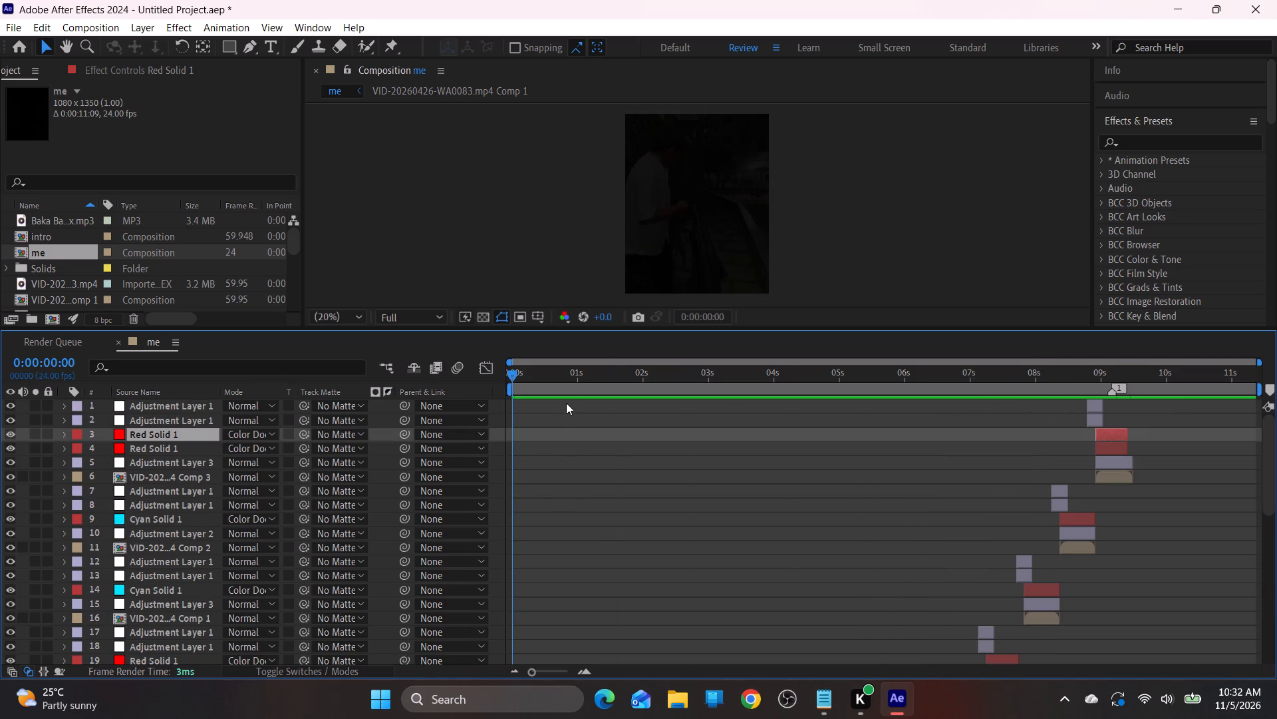
Add a new adjustment layer above all other layers, spanning the whole me composition.
left_click(546, 407)
right_click(501, 400)
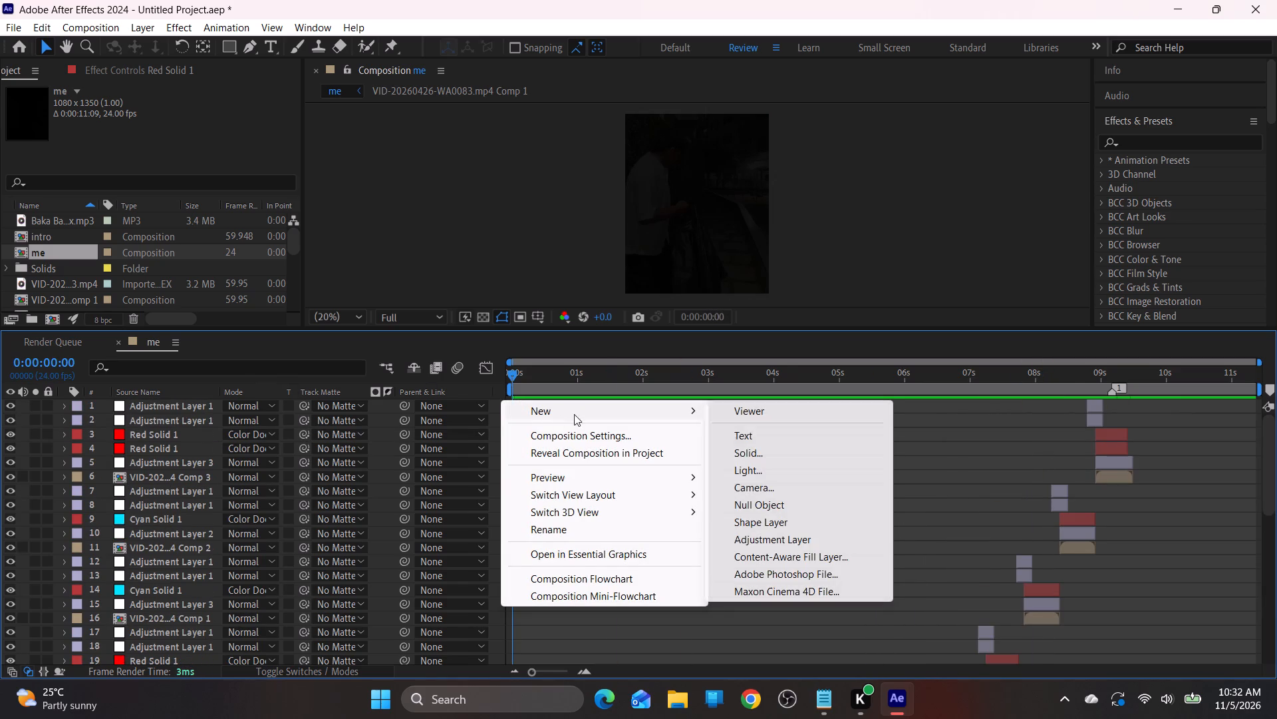
left_click(774, 539)
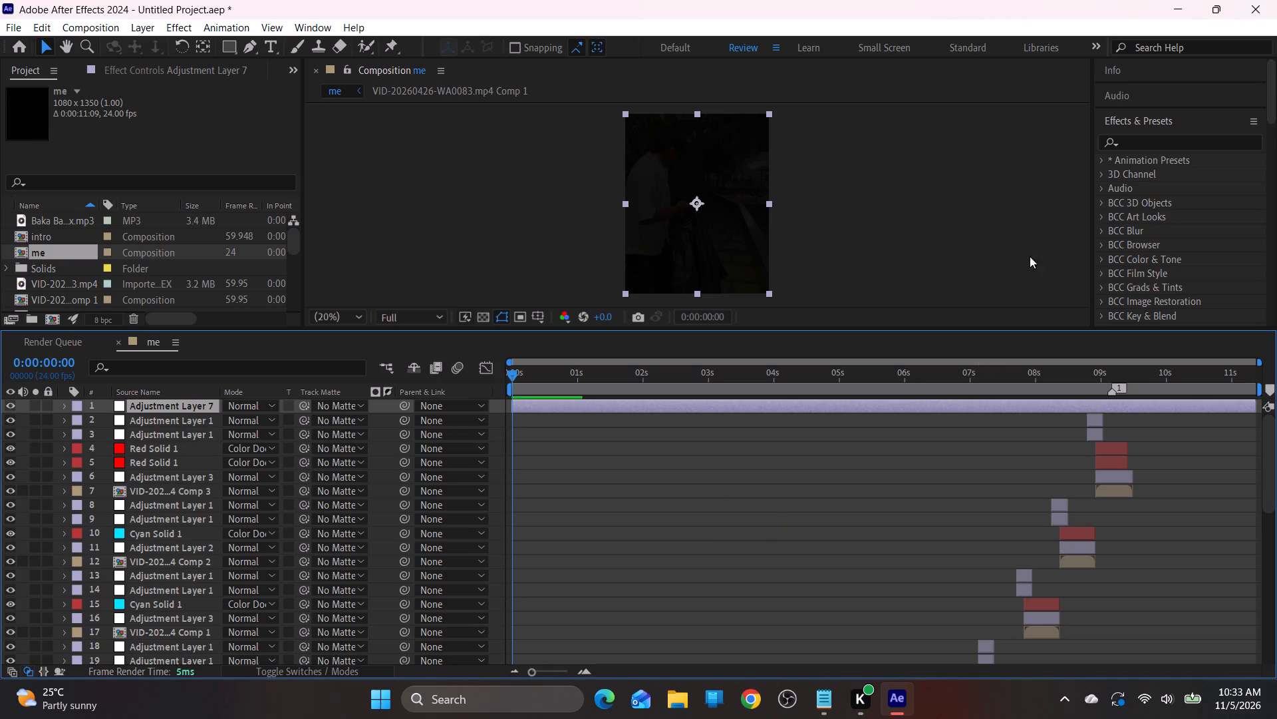
Search the effects and presets for "cc" and enlarge the composition preview area.
left_click(1137, 148)
type("cc")
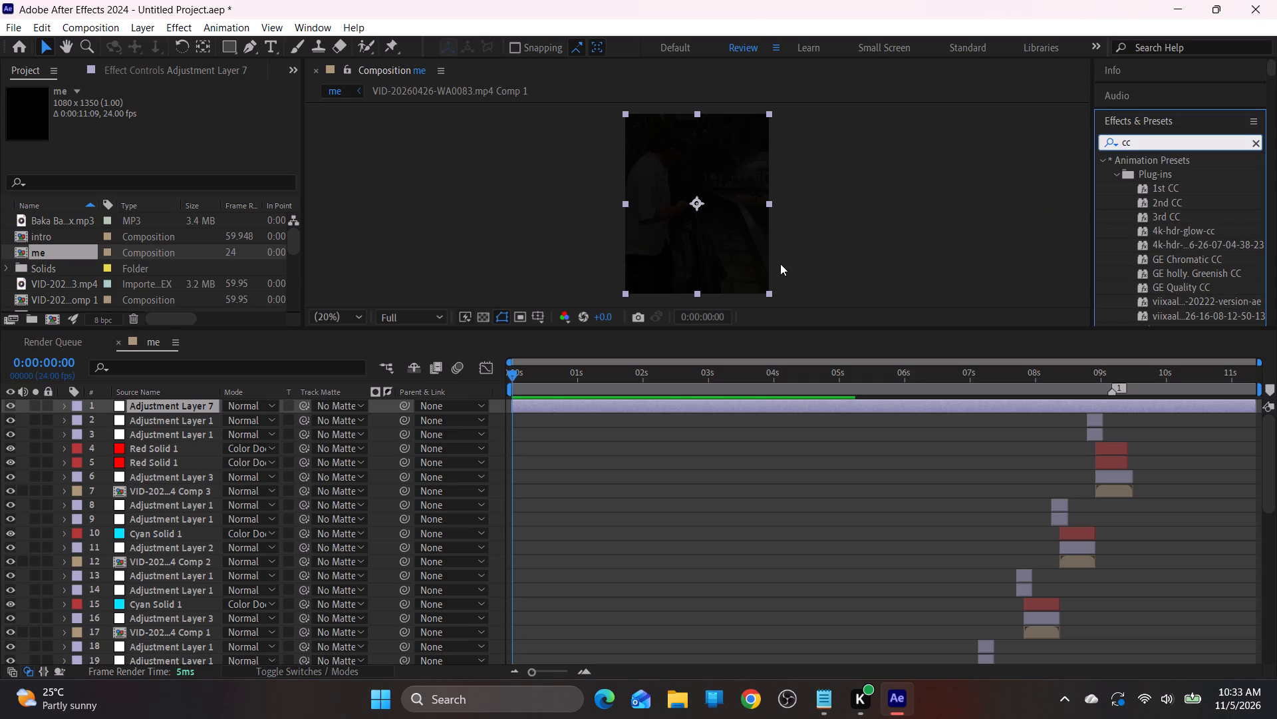
left_click_drag(780, 326, 768, 399)
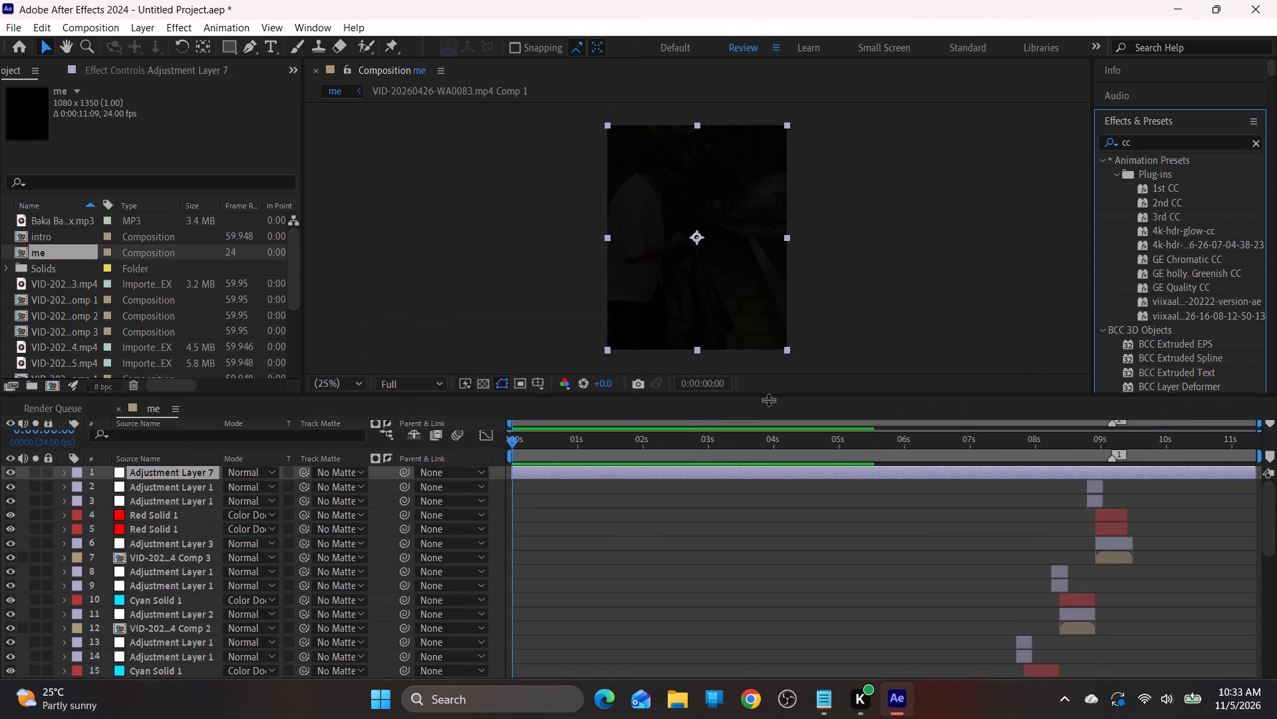
left_click_drag(768, 399, 769, 419)
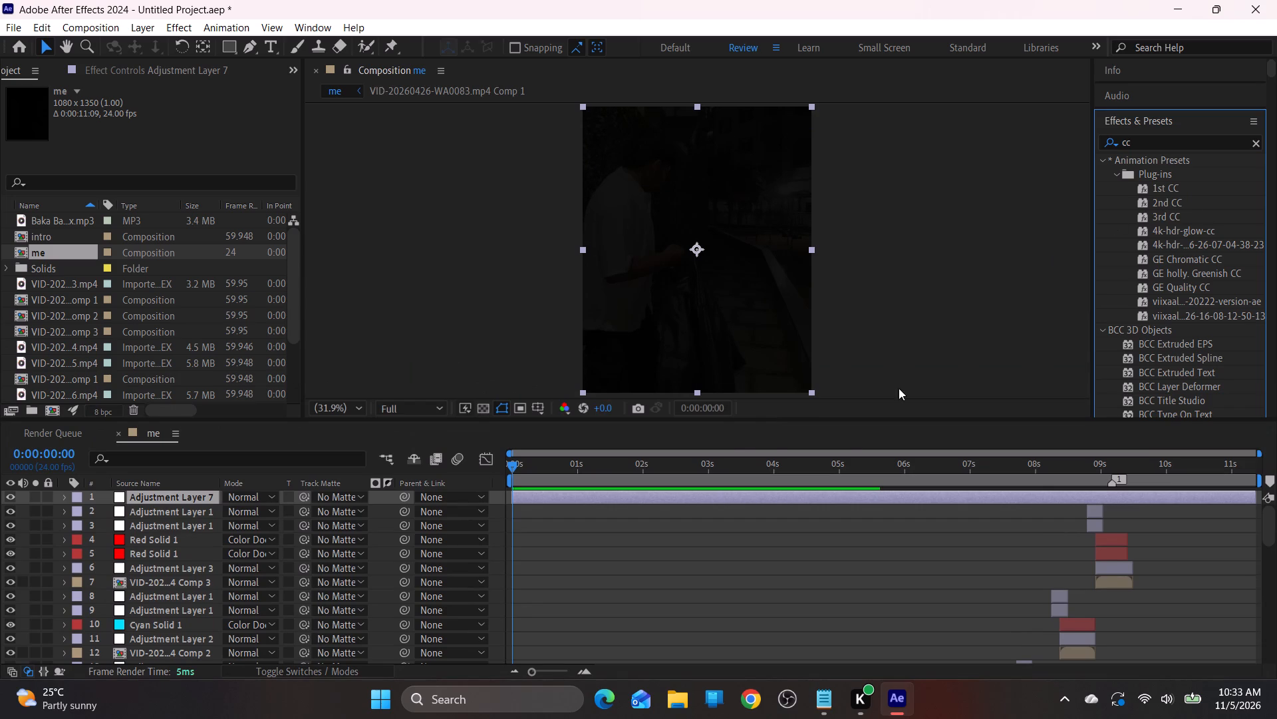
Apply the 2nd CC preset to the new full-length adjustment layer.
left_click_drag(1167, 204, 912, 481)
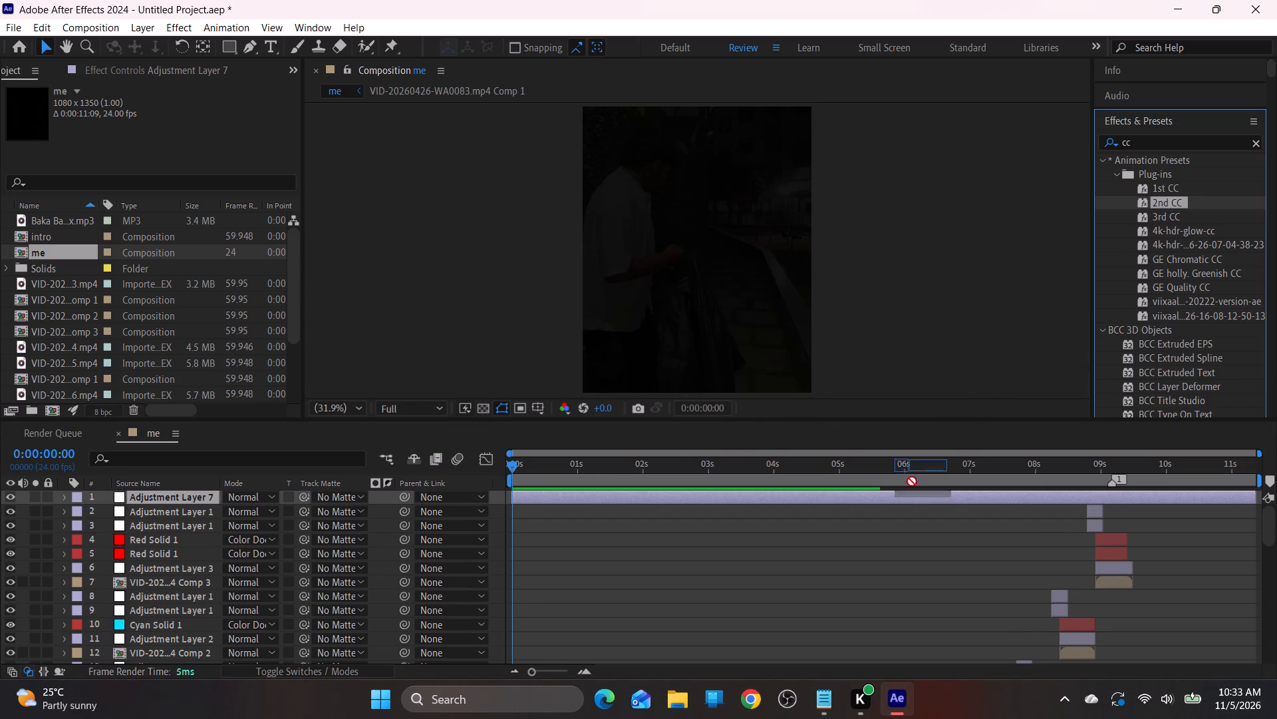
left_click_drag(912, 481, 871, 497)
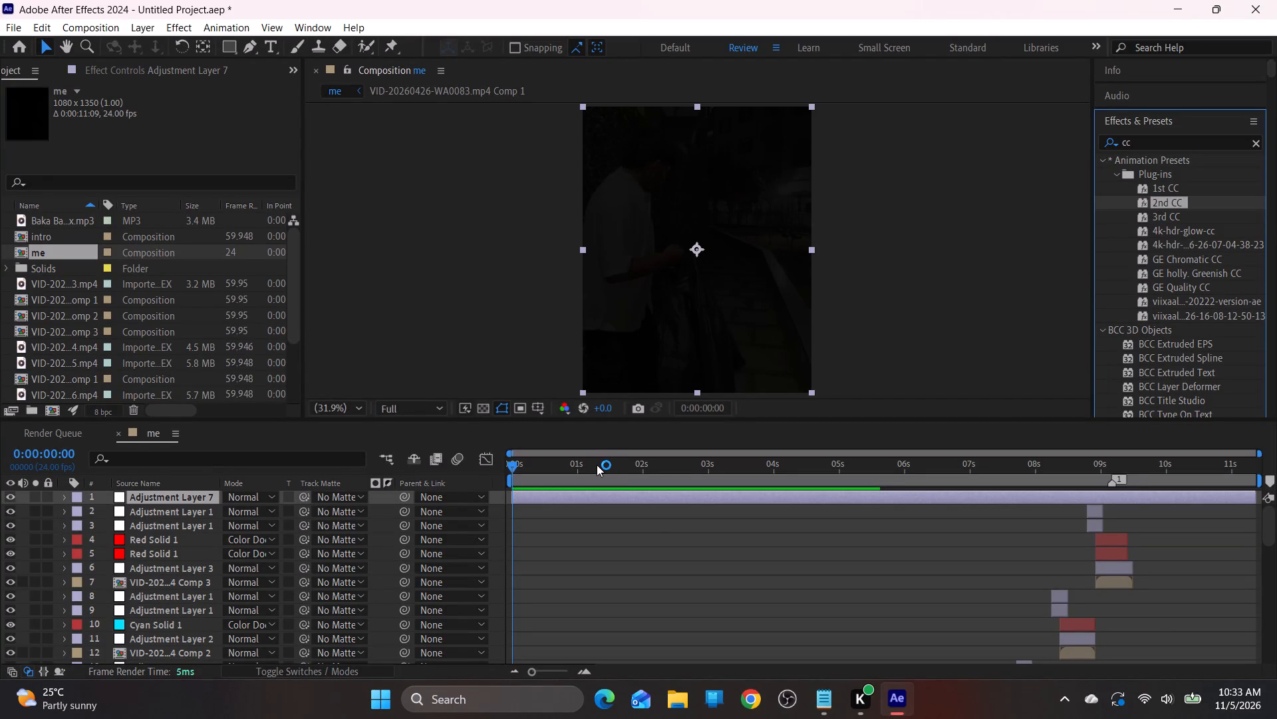
Scrub through the composition between 0:00:01:07 and 0:00:07:15 to examine the colour grade on different clips.
left_click(571, 456)
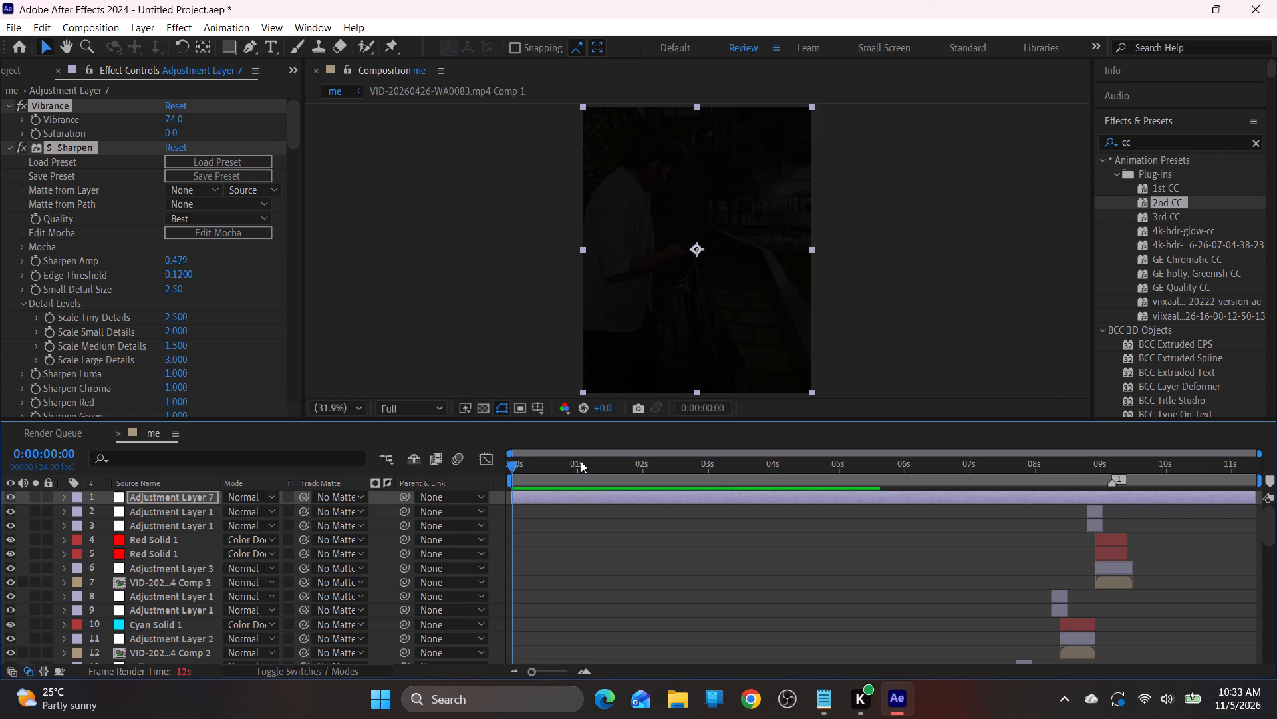
left_click_drag(573, 470, 599, 467)
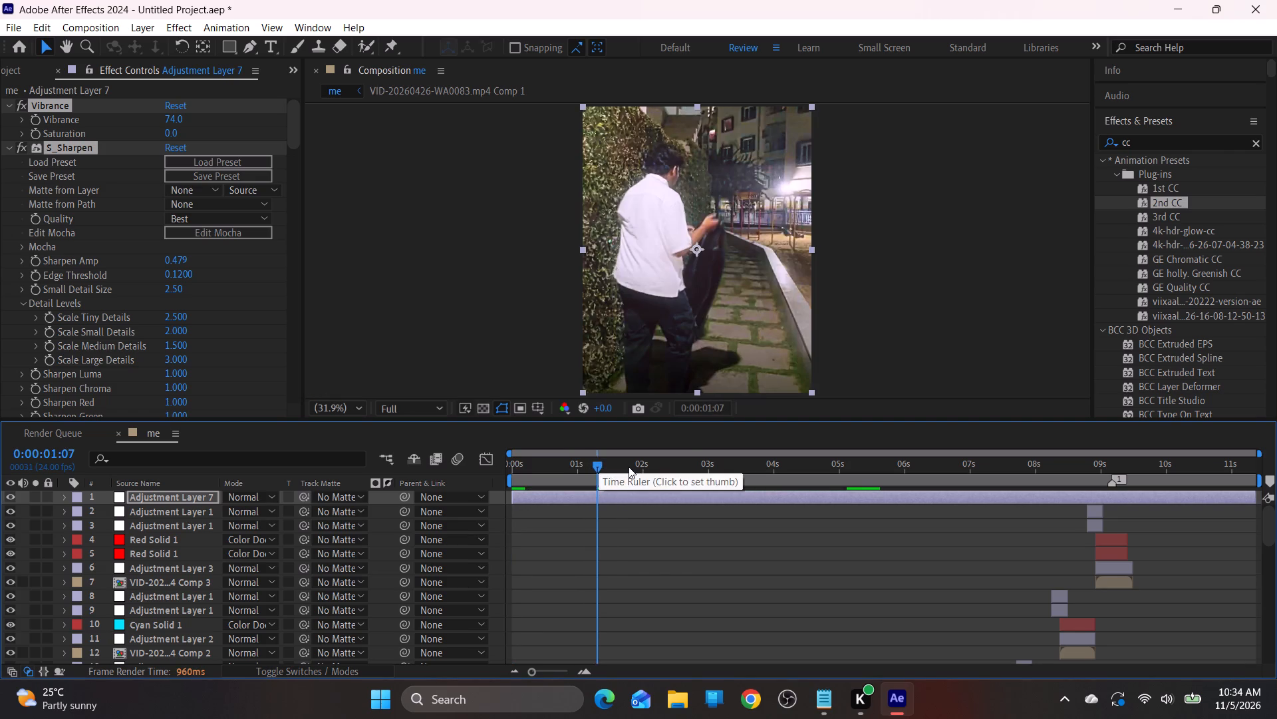
left_click_drag(629, 467, 696, 470)
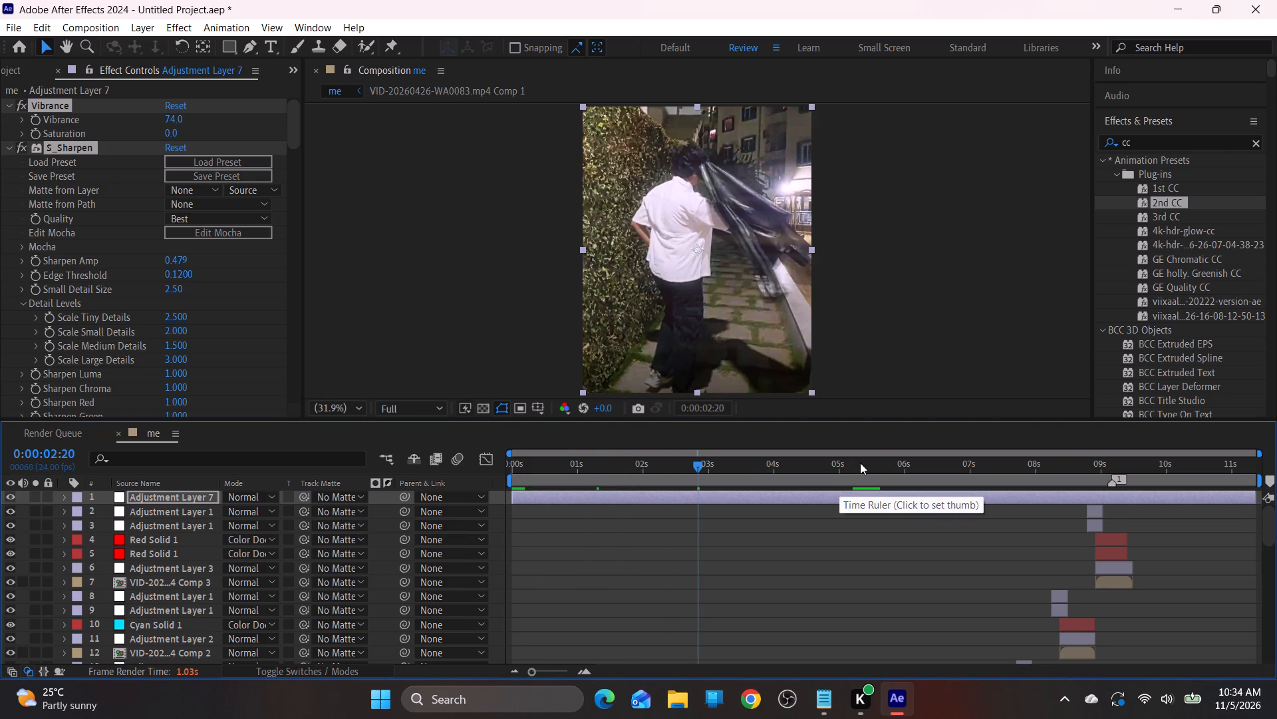
left_click_drag(864, 461, 920, 457)
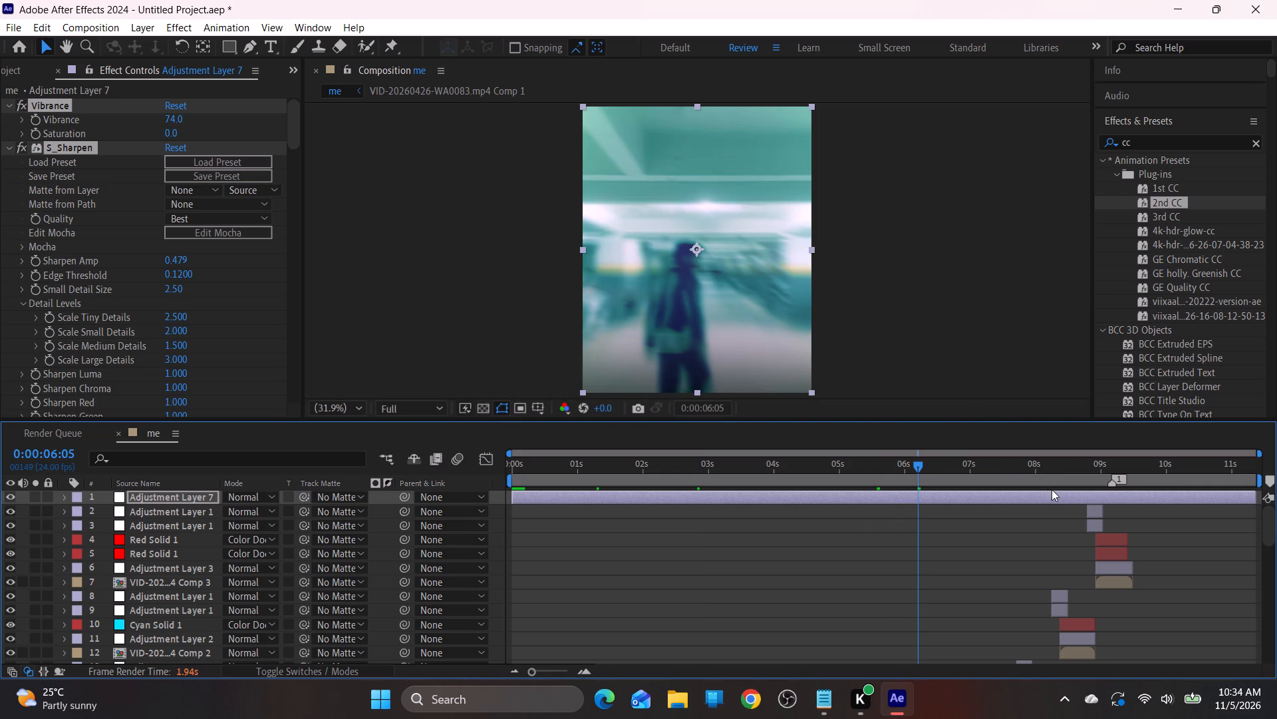
left_click(937, 463)
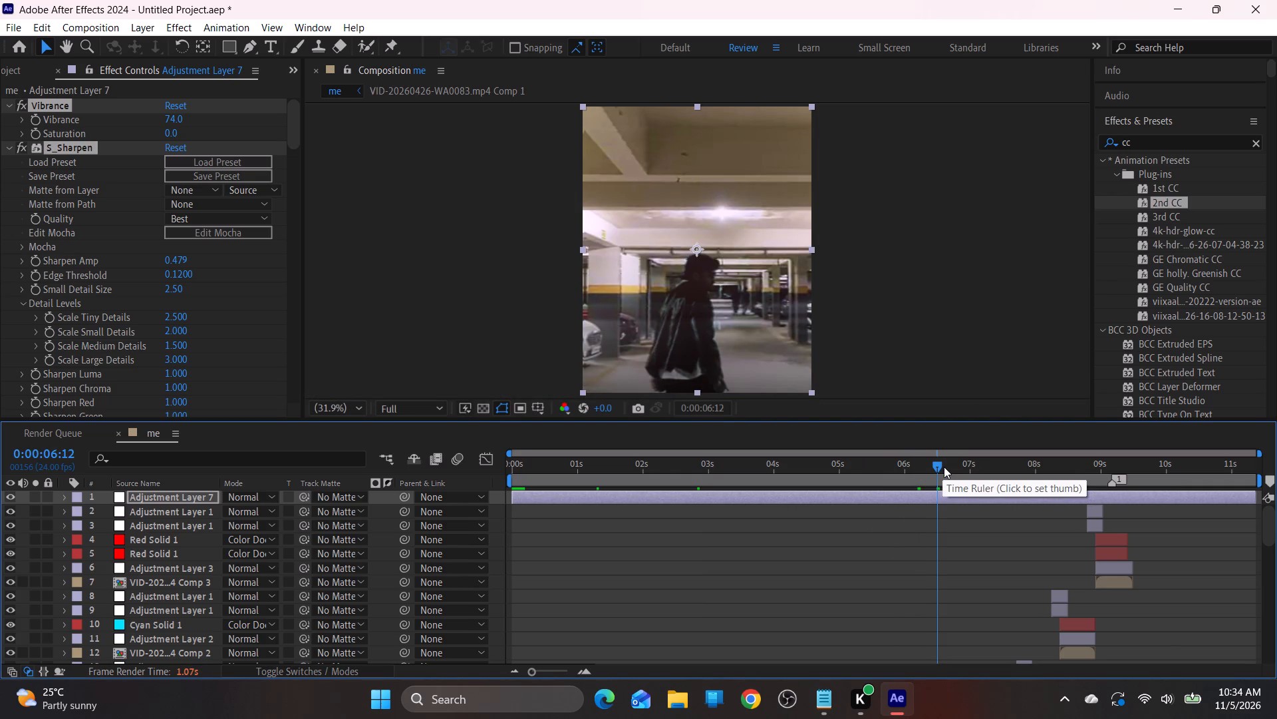
left_click_drag(944, 467, 958, 466)
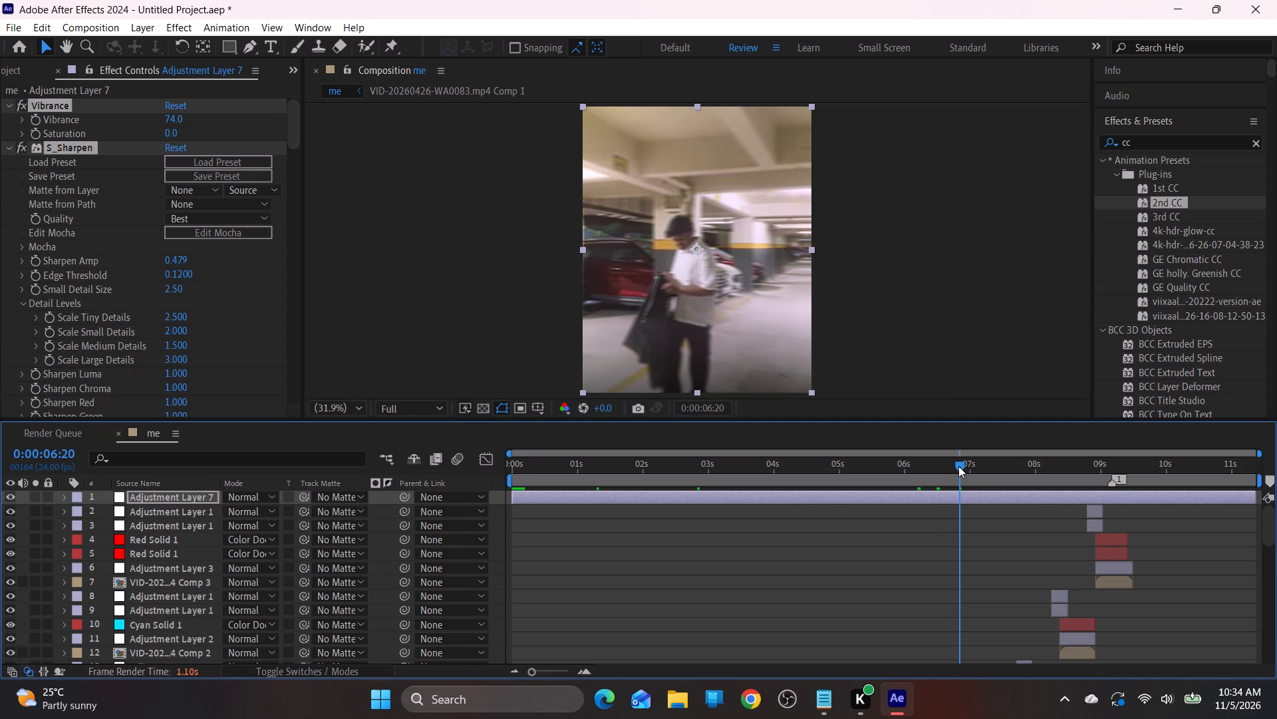
left_click_drag(969, 469, 1003, 471)
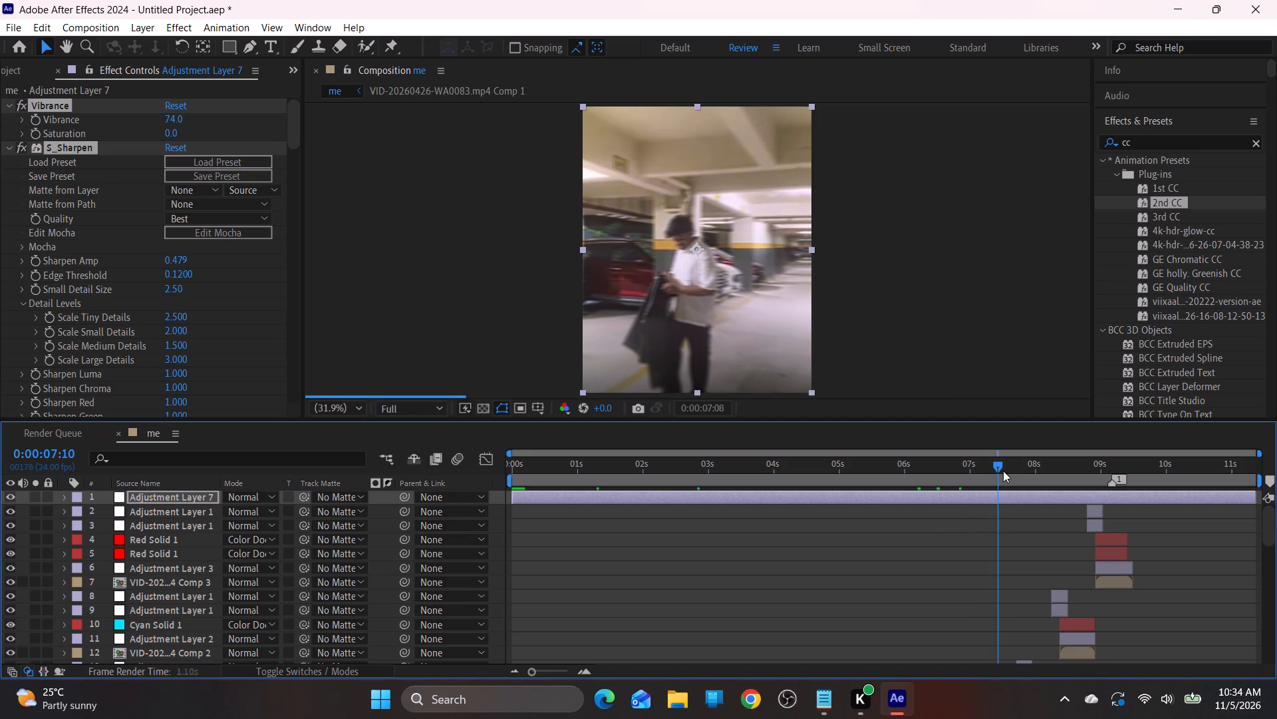
left_click_drag(1003, 471, 1010, 468)
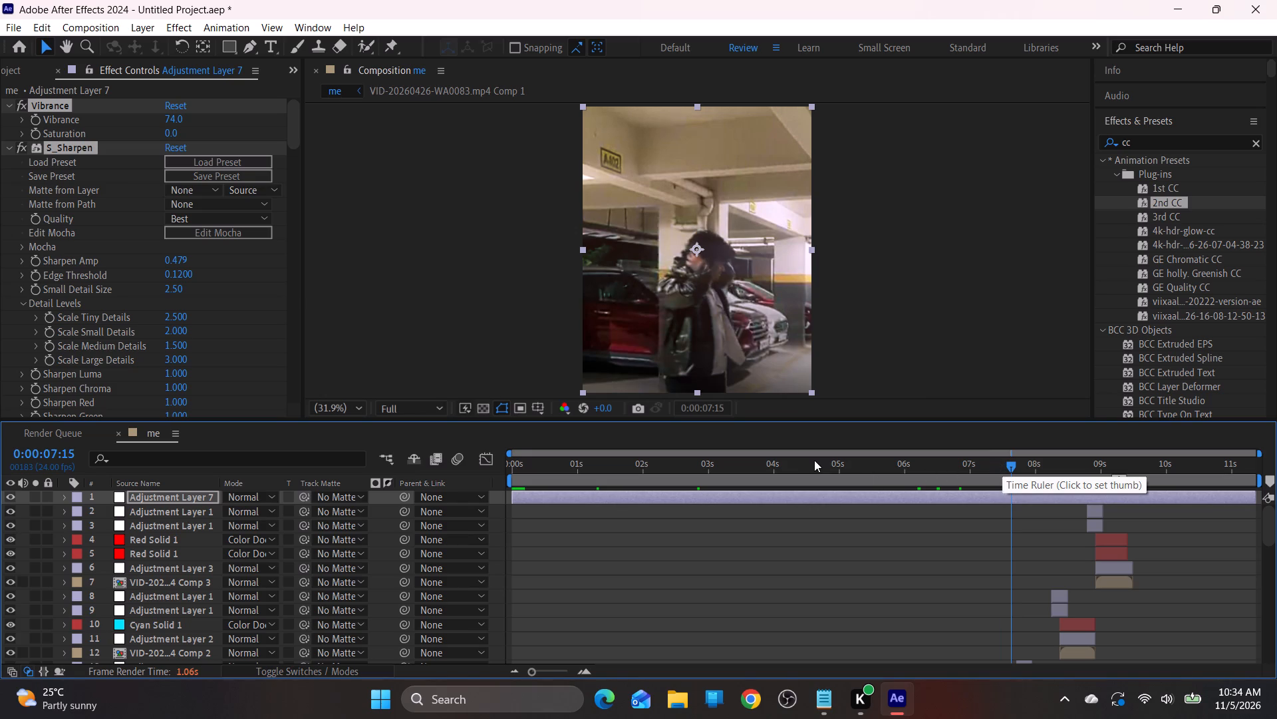
left_click_drag(800, 462, 604, 475)
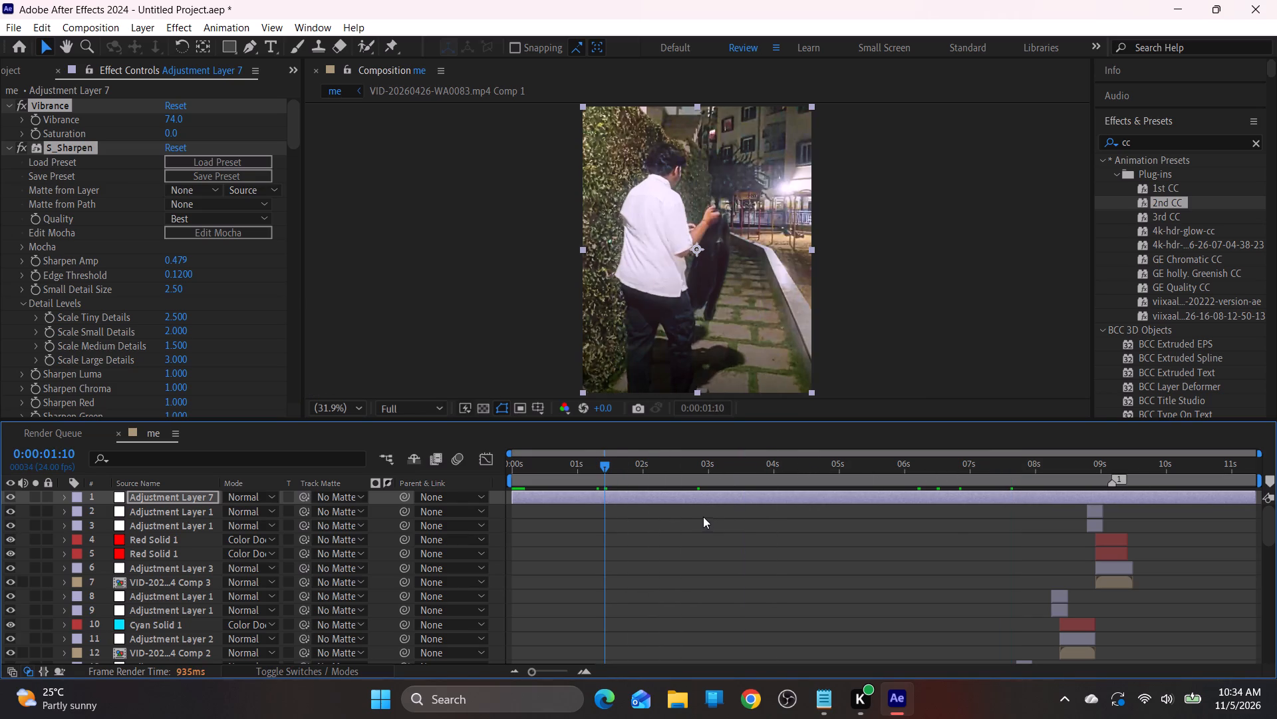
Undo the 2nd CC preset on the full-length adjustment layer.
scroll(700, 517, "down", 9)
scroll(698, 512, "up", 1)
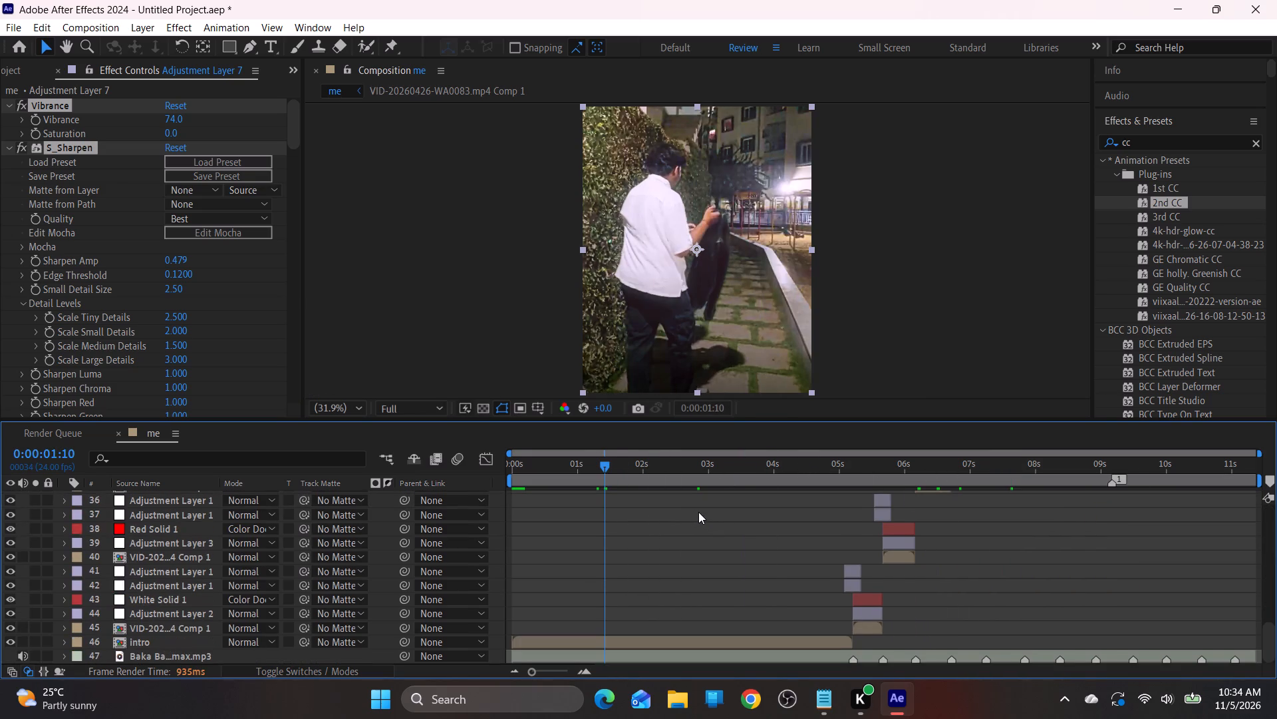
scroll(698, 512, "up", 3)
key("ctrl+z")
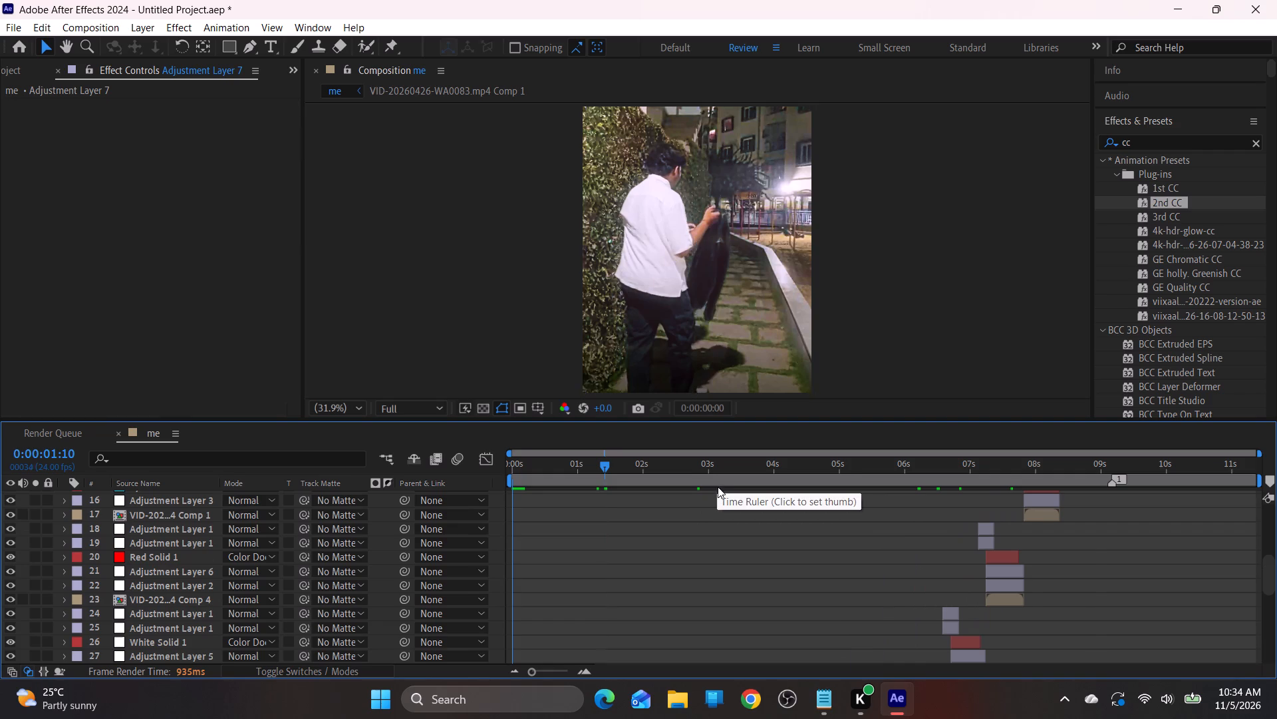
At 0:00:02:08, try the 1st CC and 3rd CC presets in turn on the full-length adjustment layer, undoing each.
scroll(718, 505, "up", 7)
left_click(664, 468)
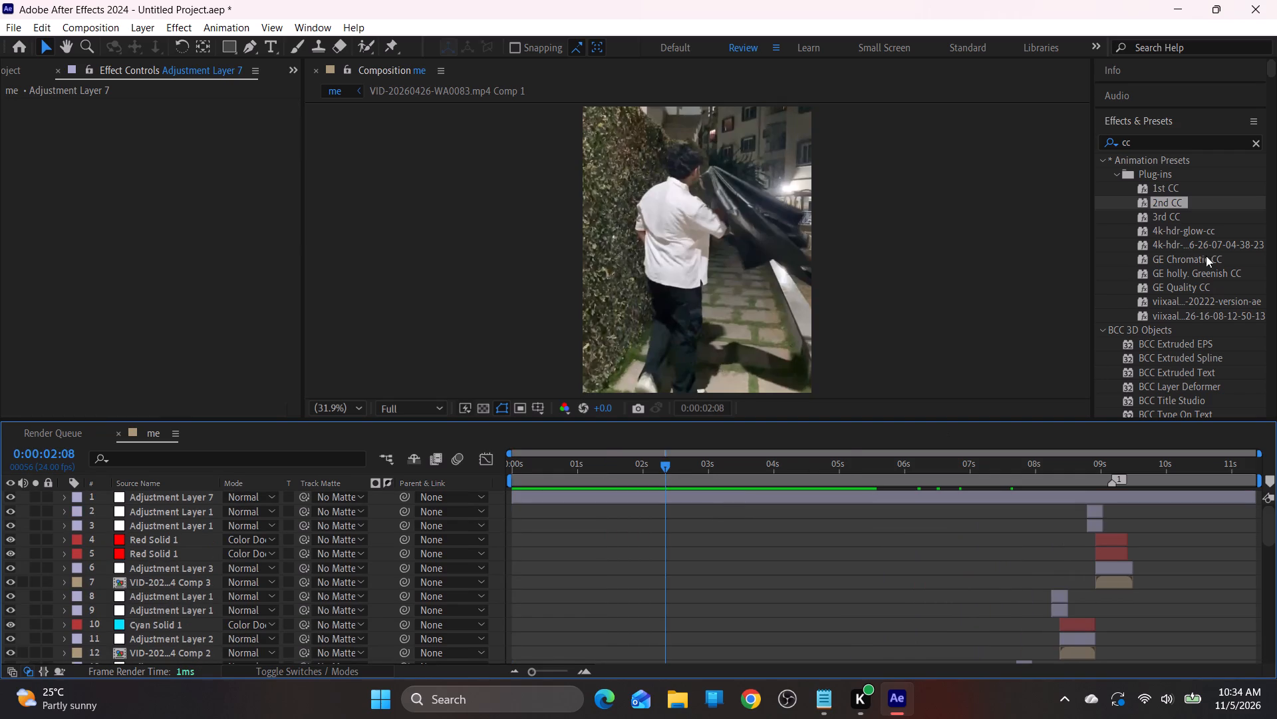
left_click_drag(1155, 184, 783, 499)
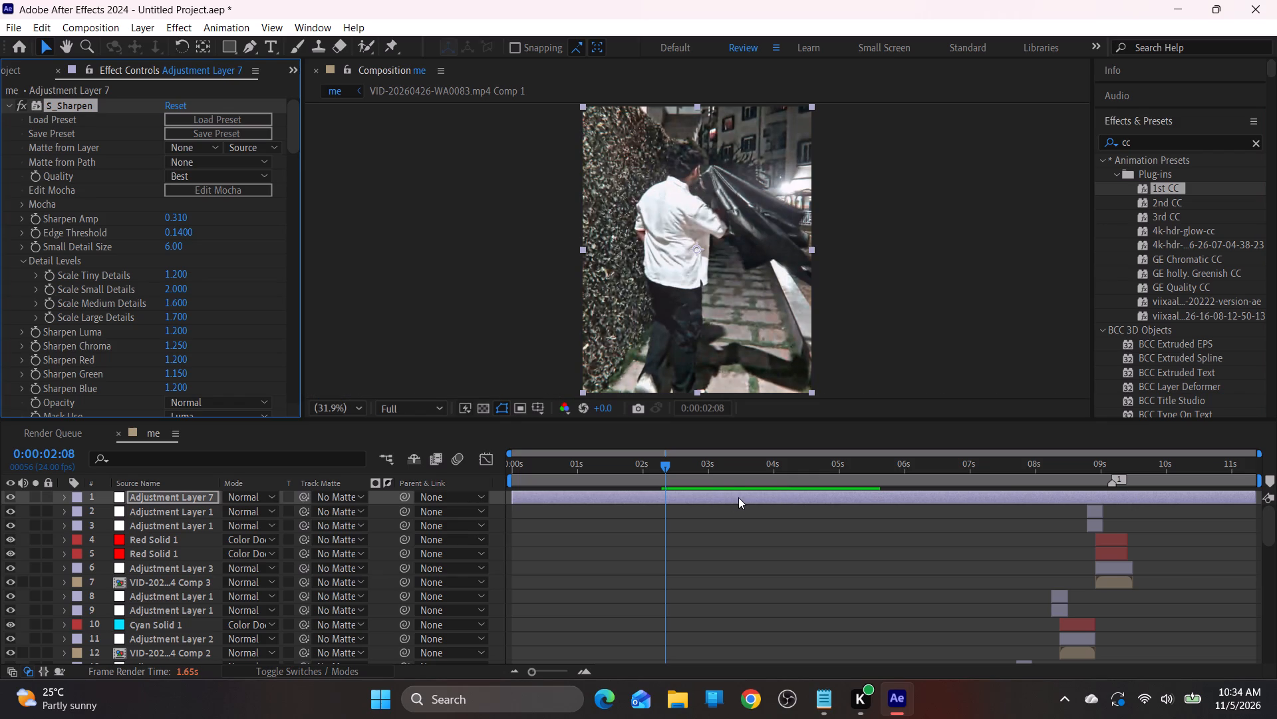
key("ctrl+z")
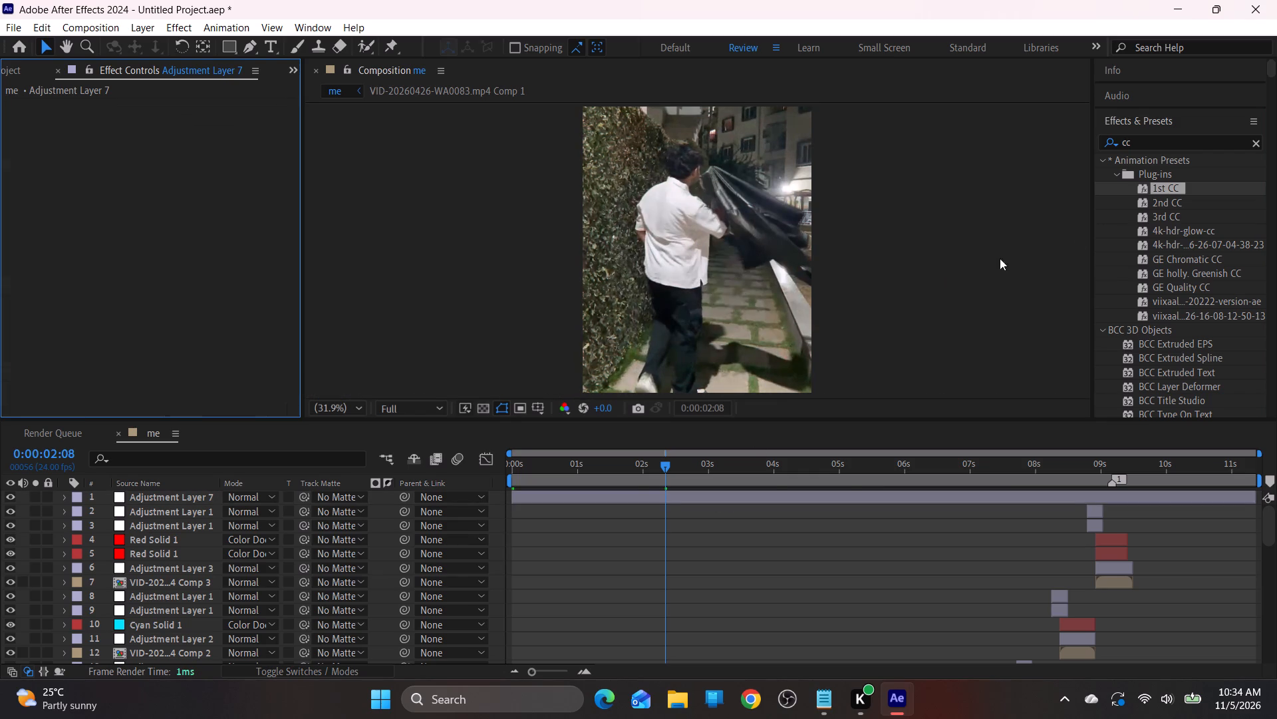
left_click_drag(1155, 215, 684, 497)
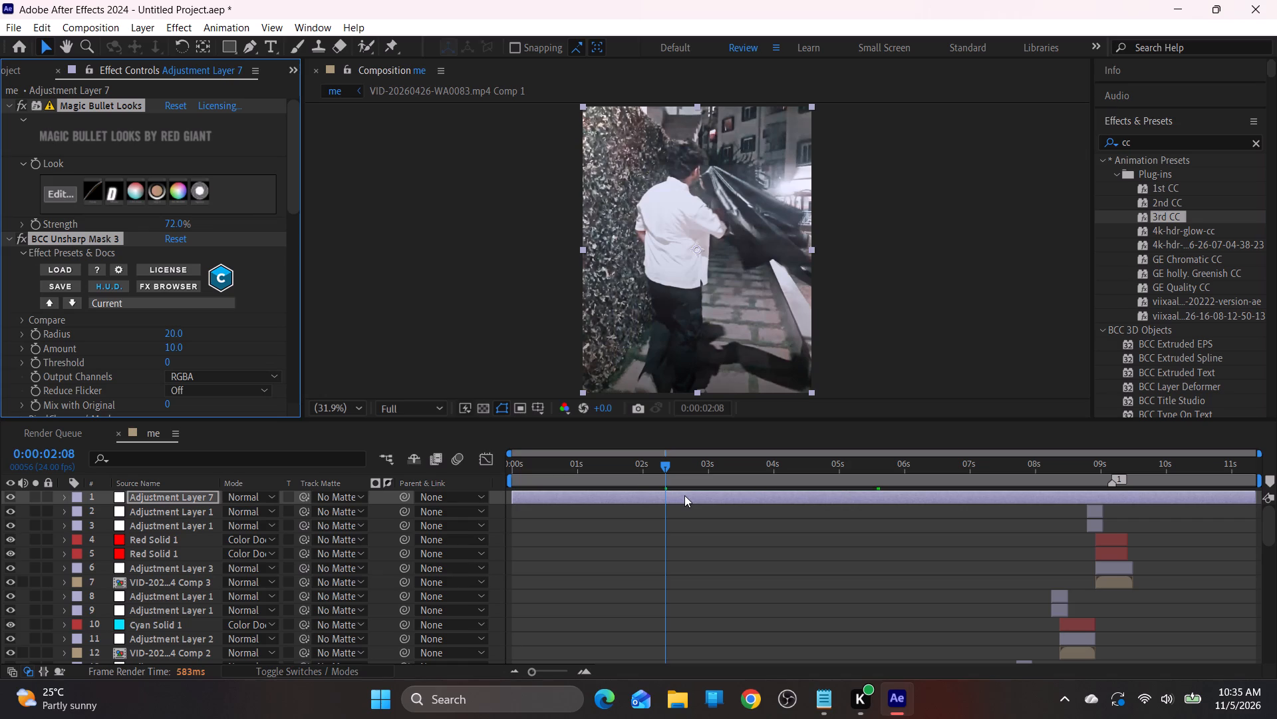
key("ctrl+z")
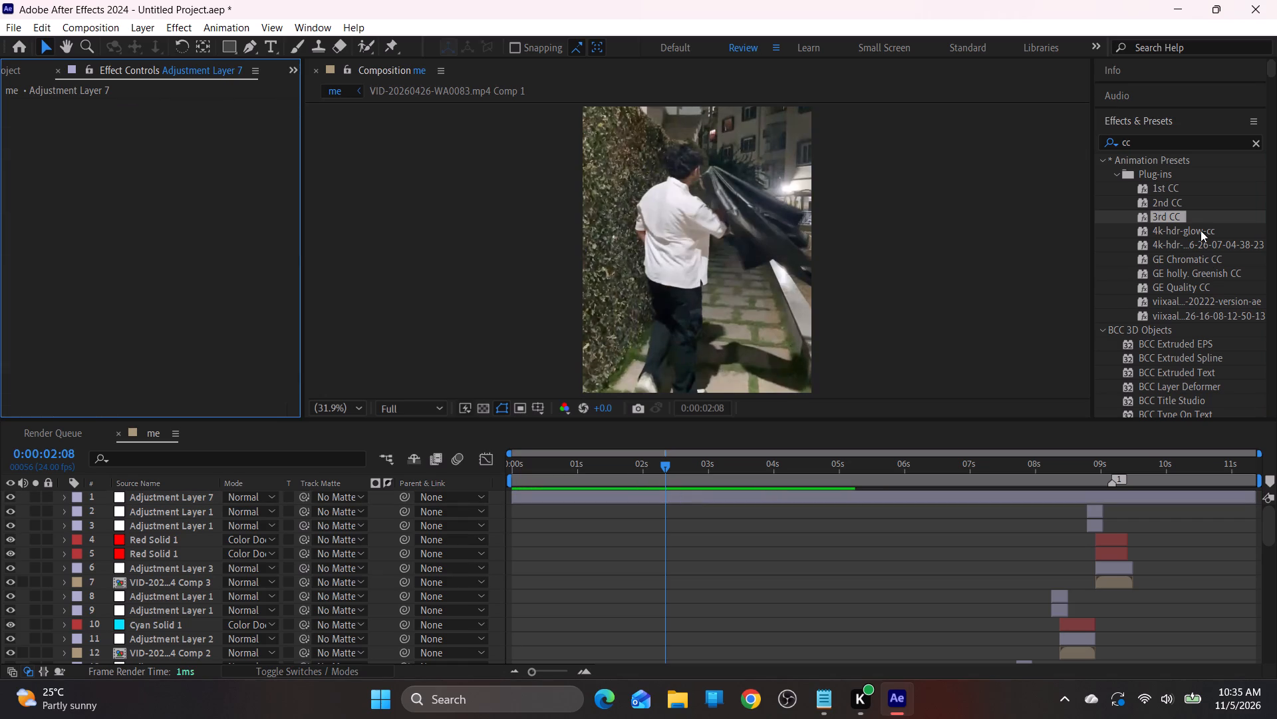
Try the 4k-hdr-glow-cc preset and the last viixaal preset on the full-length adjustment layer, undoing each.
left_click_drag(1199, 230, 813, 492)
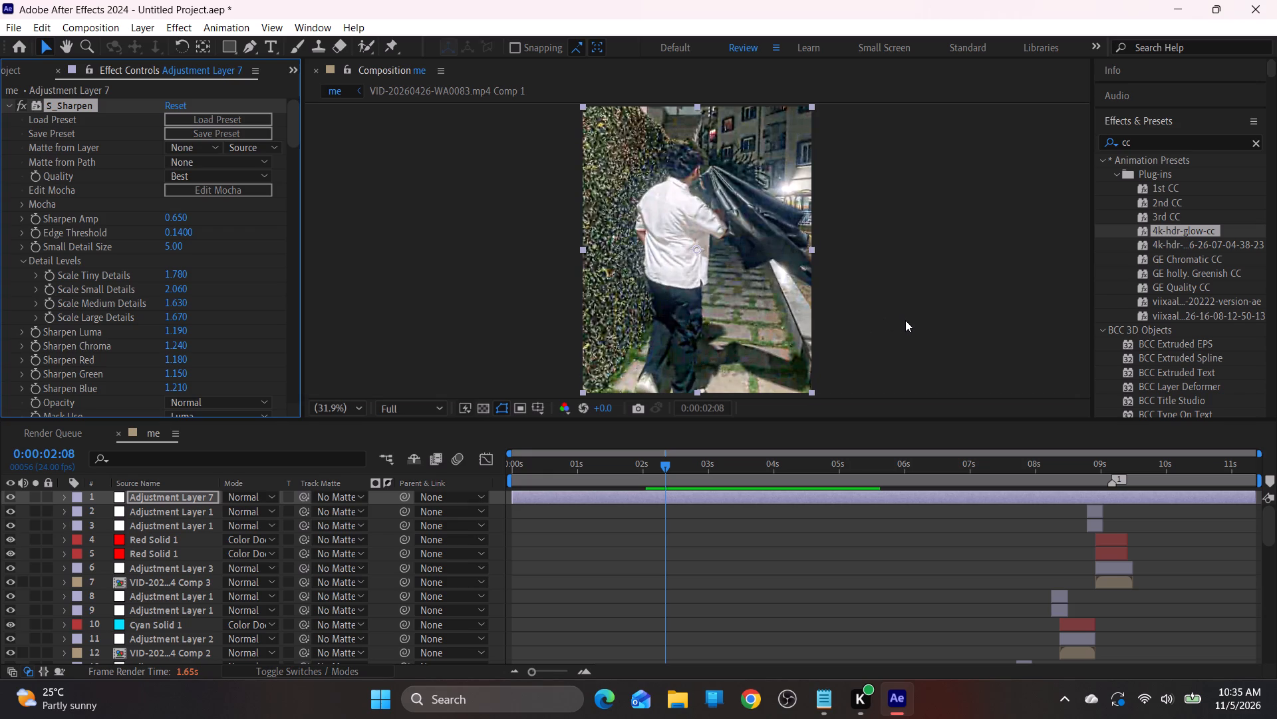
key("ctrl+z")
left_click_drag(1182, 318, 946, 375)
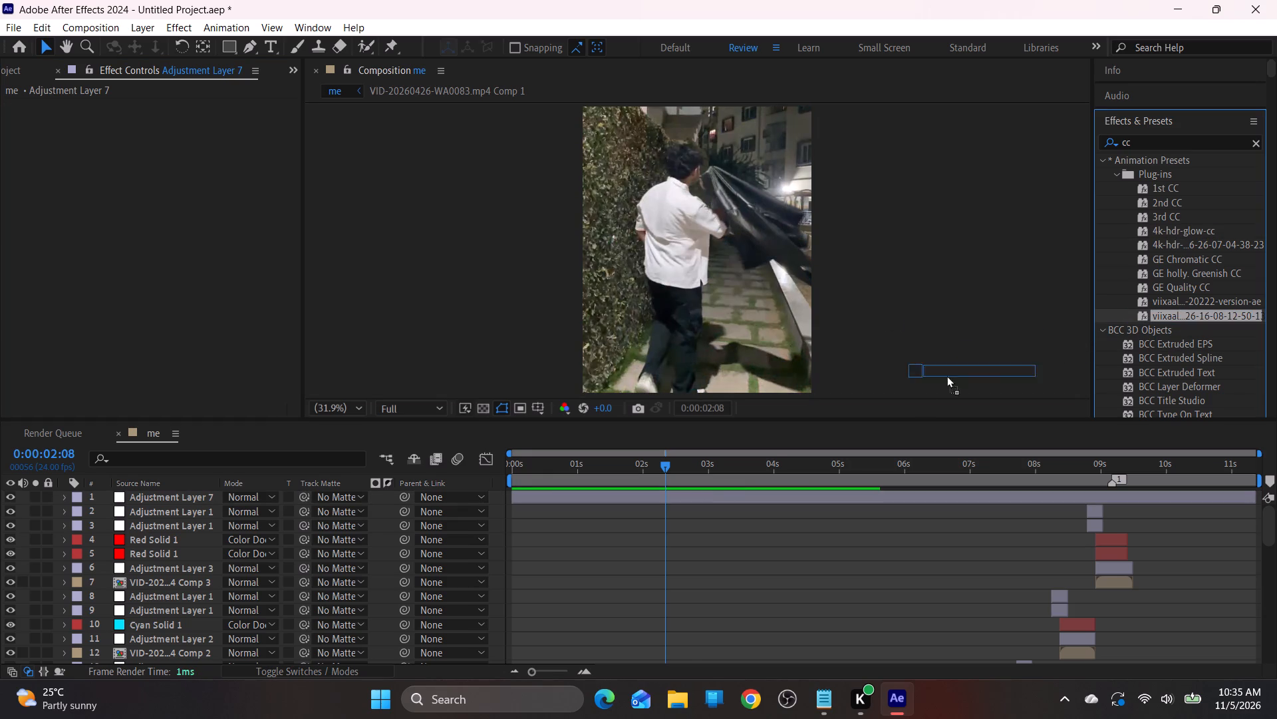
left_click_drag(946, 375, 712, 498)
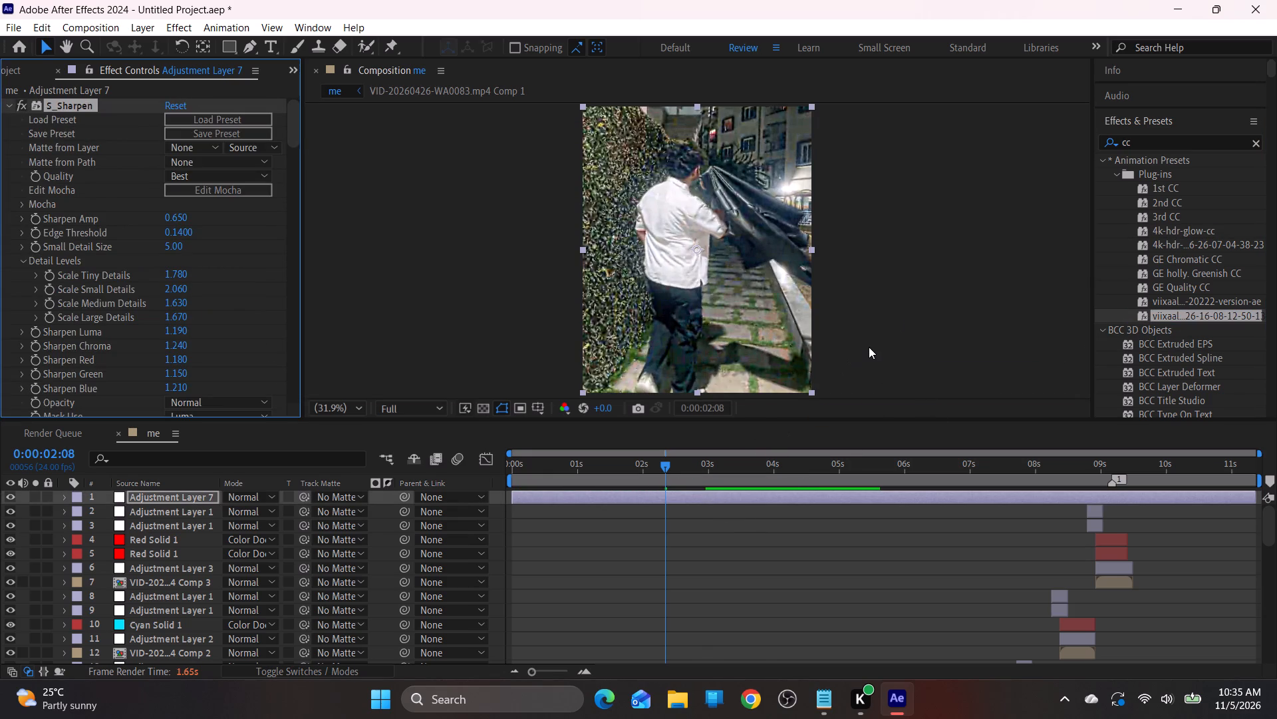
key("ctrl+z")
Apply the 2nd CC preset to the full-length adjustment layer and inspect the frame at 0:00:04:15 up close.
left_click_drag(1163, 201, 826, 449)
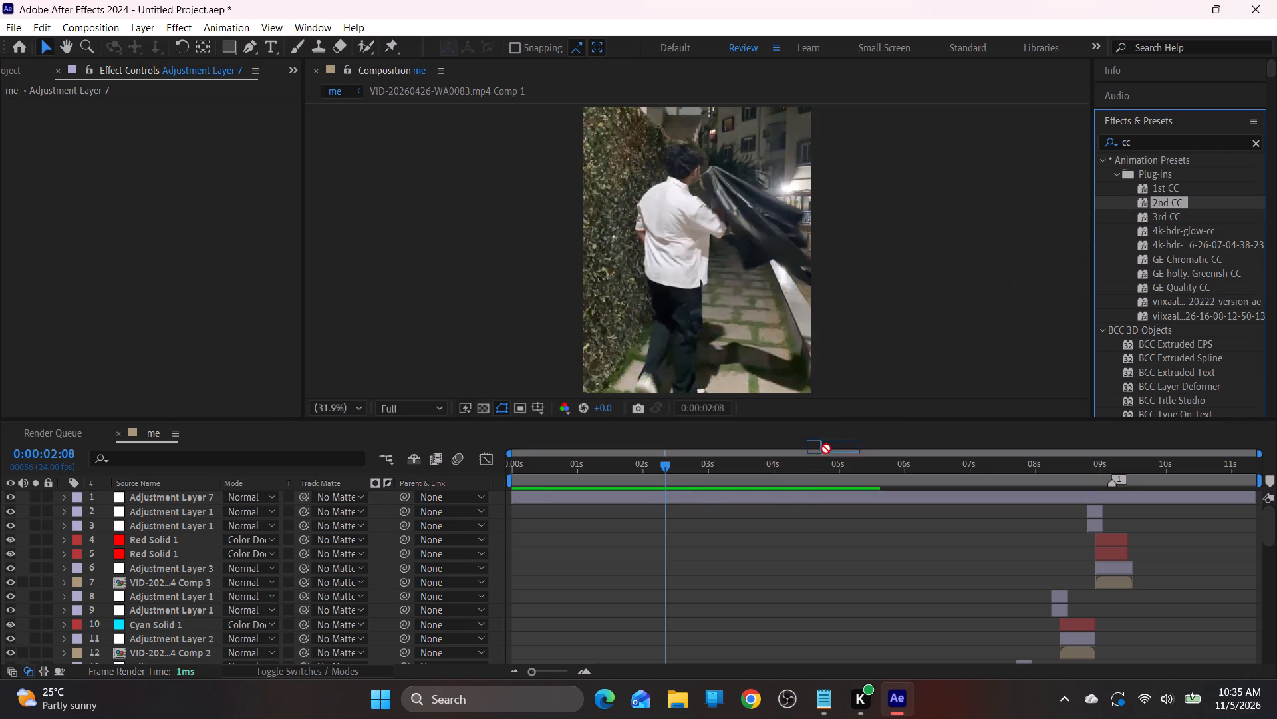
left_click_drag(826, 449, 777, 492)
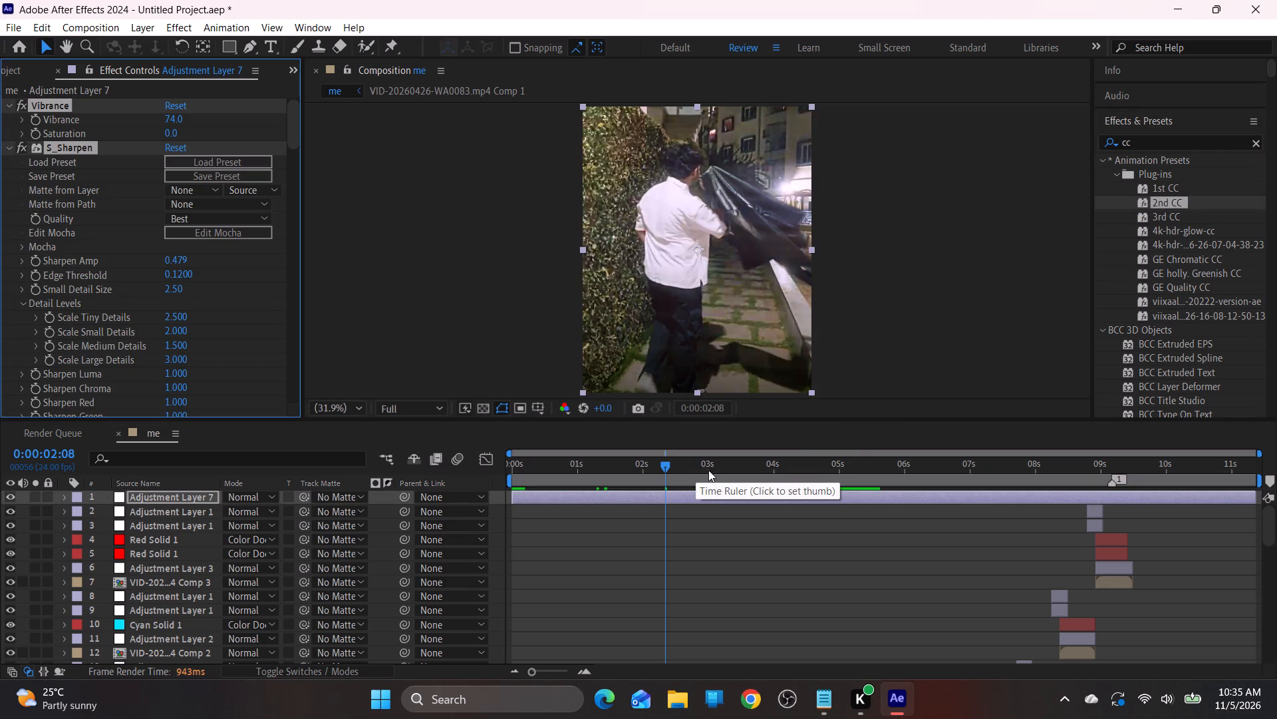
left_click_drag(728, 473, 814, 473)
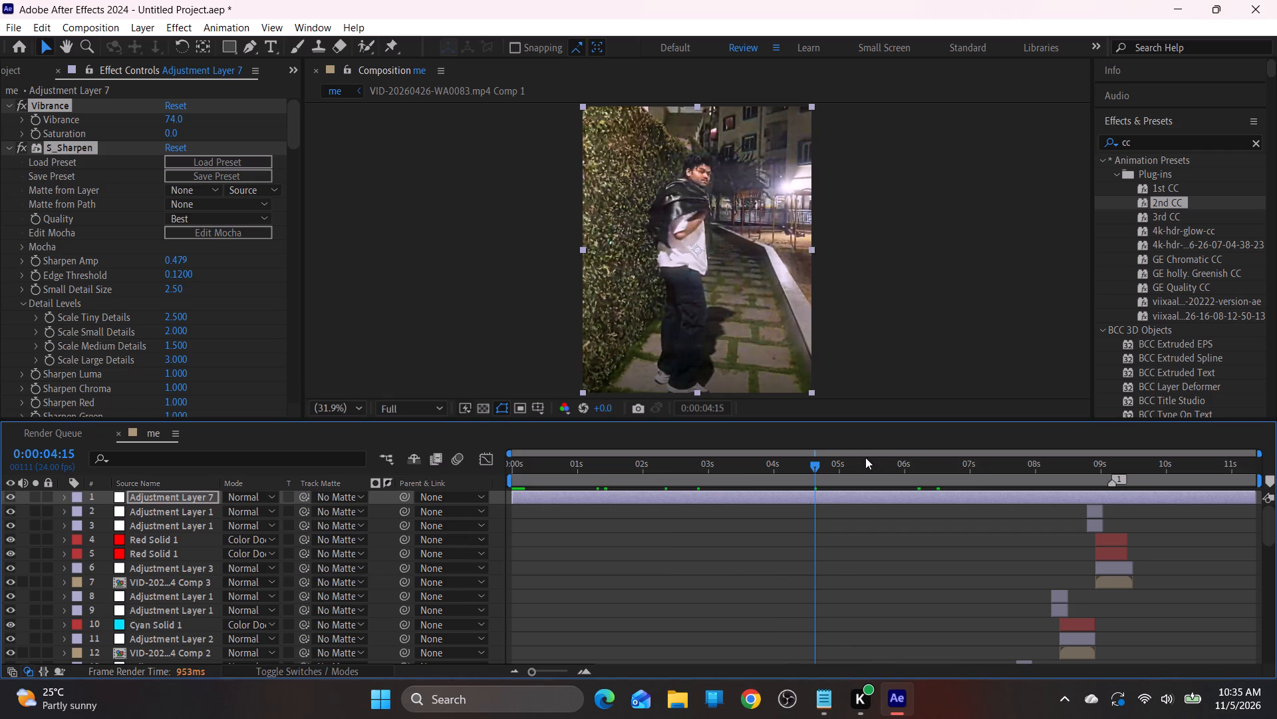
scroll(683, 251, "up", 2)
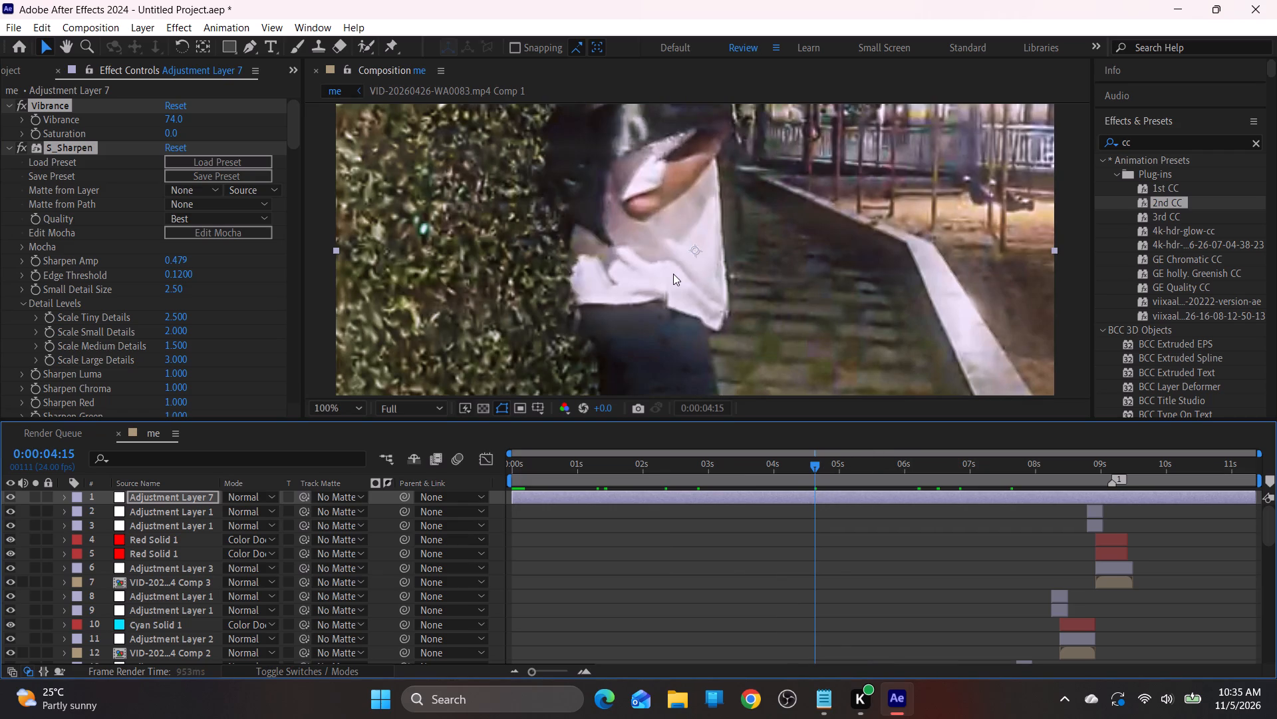
scroll(673, 274, "down", 2)
scroll(674, 277, "up", 1)
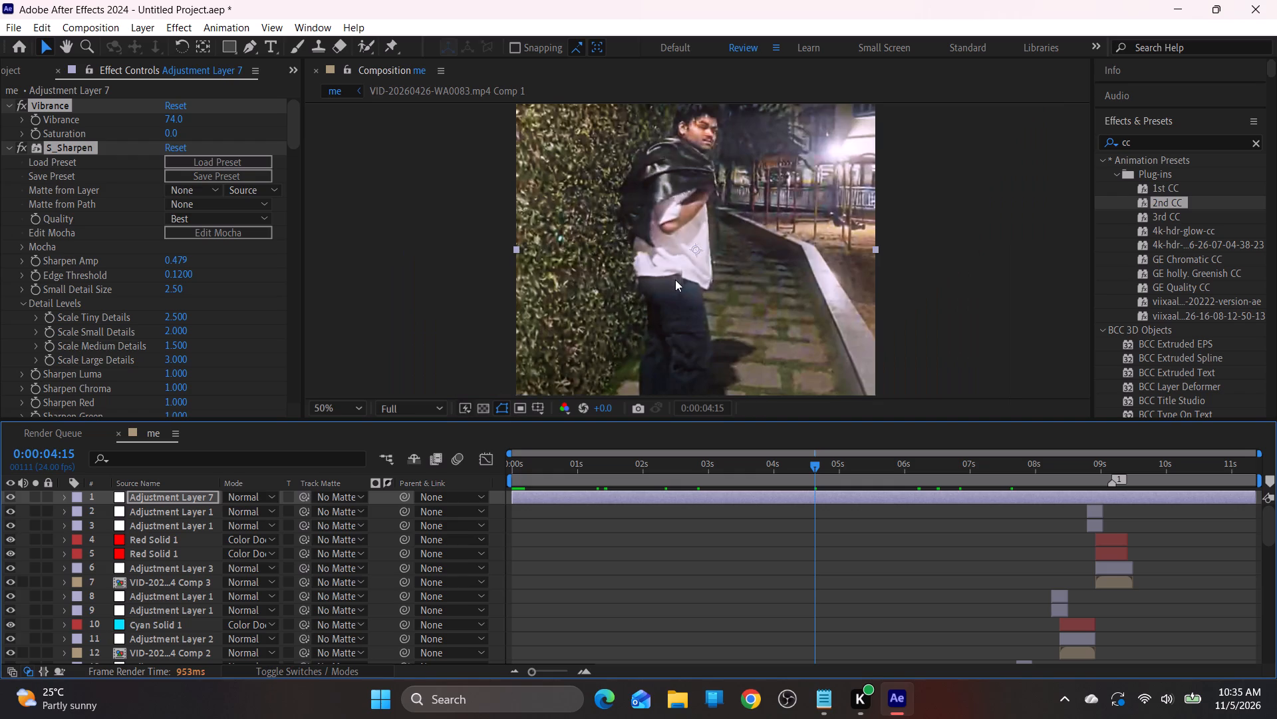
At the start of the composition, create a text layer reading "manish".
left_click_drag(683, 464, 353, 448)
right_click(389, 272)
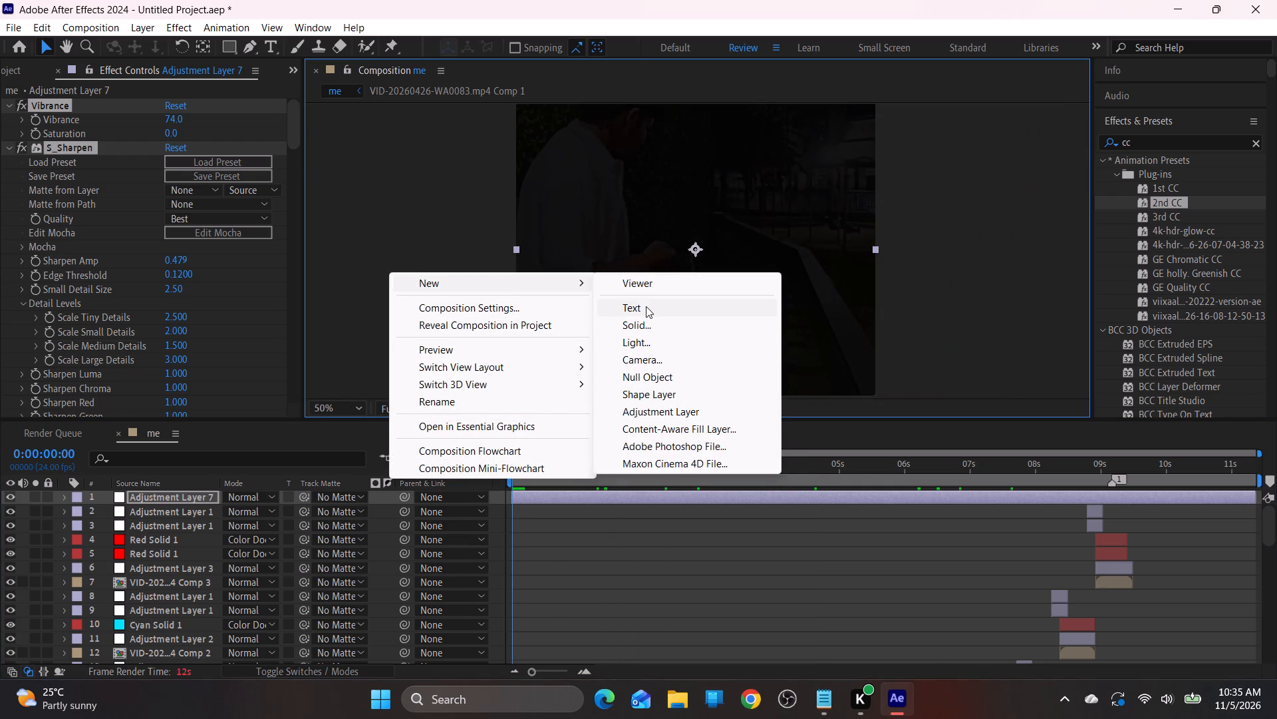
left_click(646, 306)
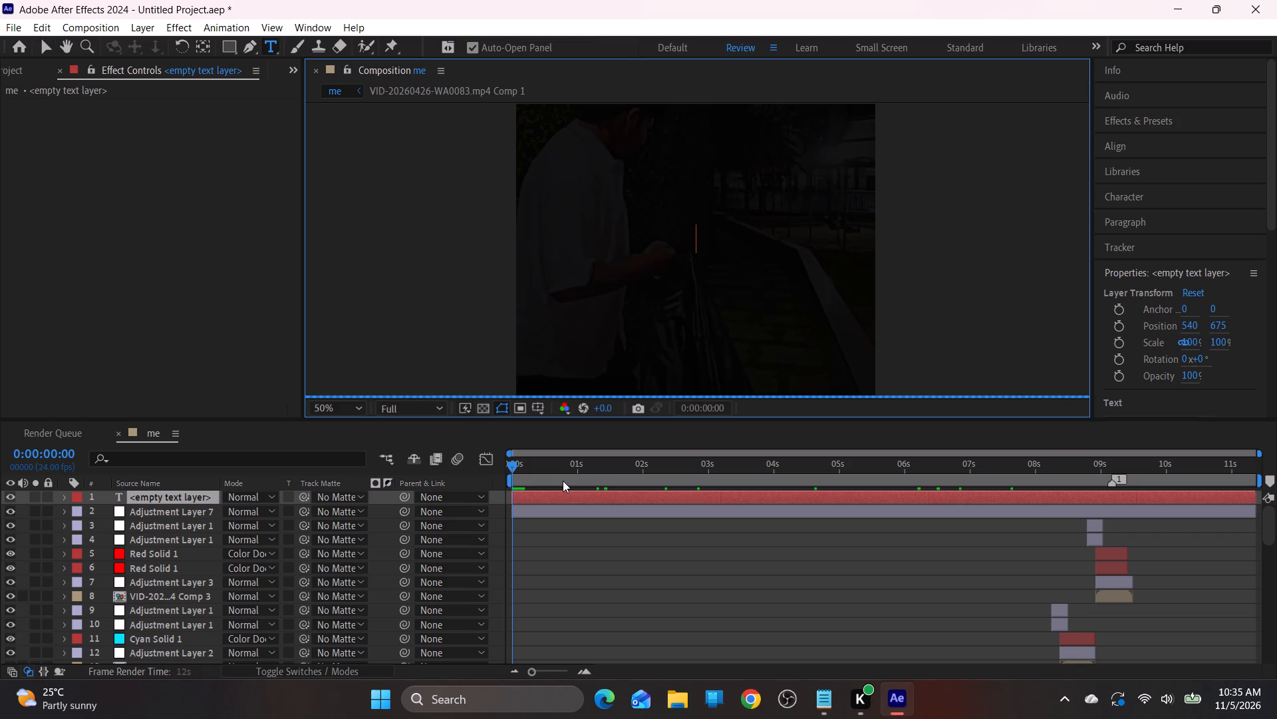
type("manish")
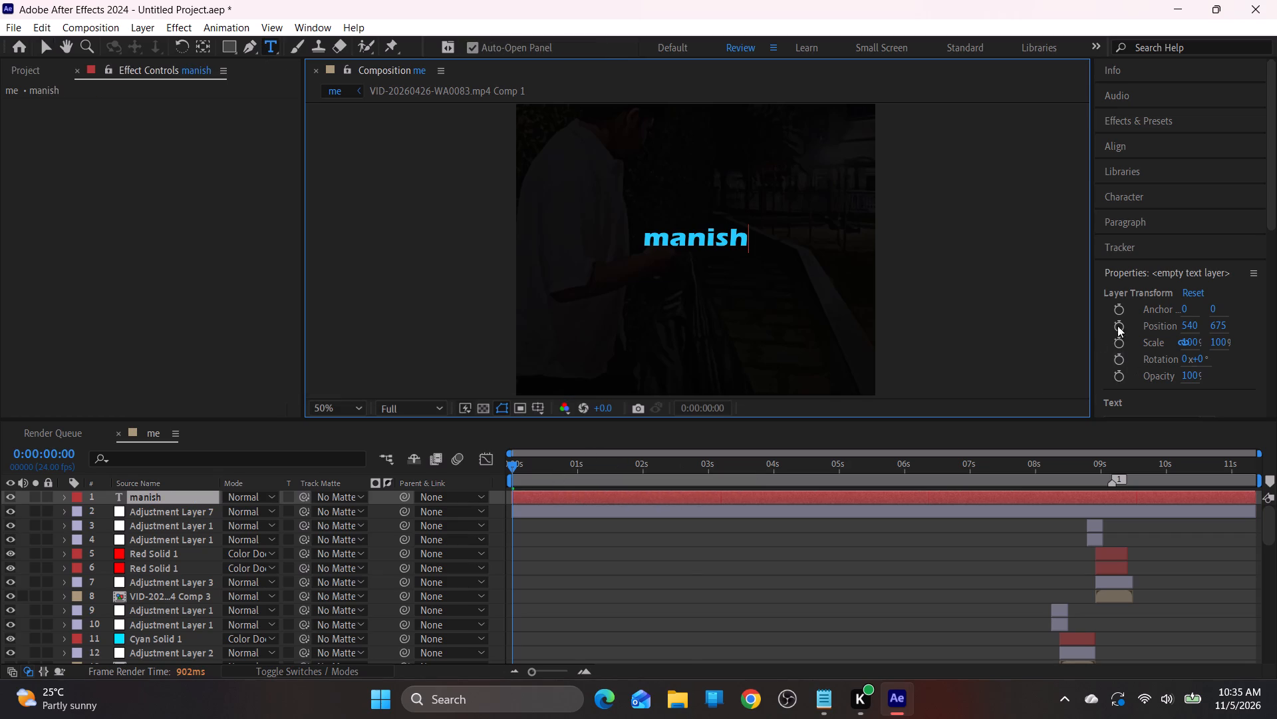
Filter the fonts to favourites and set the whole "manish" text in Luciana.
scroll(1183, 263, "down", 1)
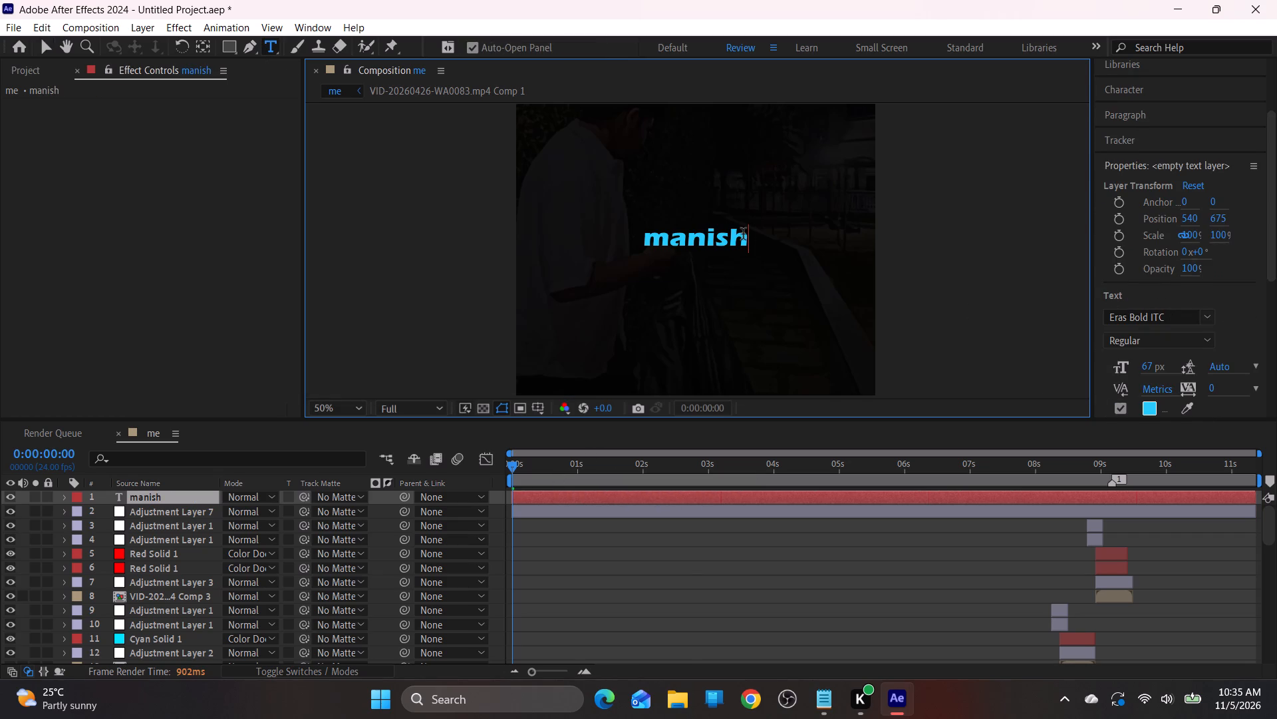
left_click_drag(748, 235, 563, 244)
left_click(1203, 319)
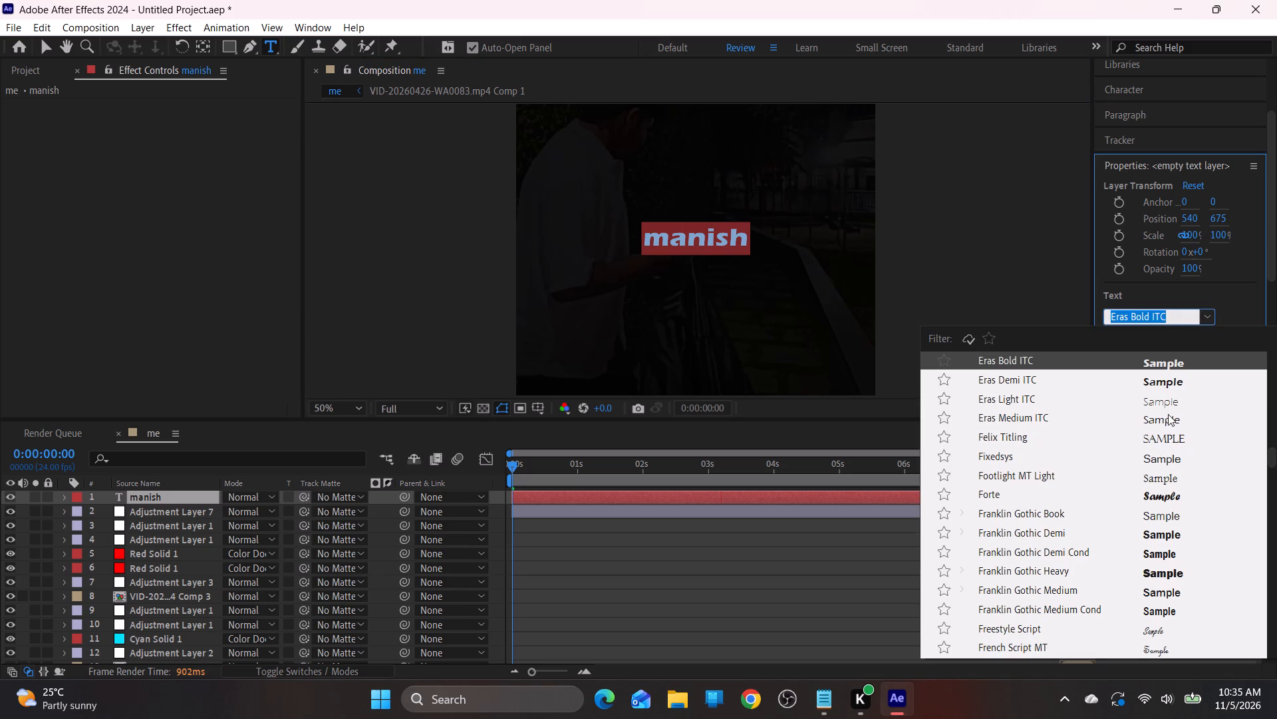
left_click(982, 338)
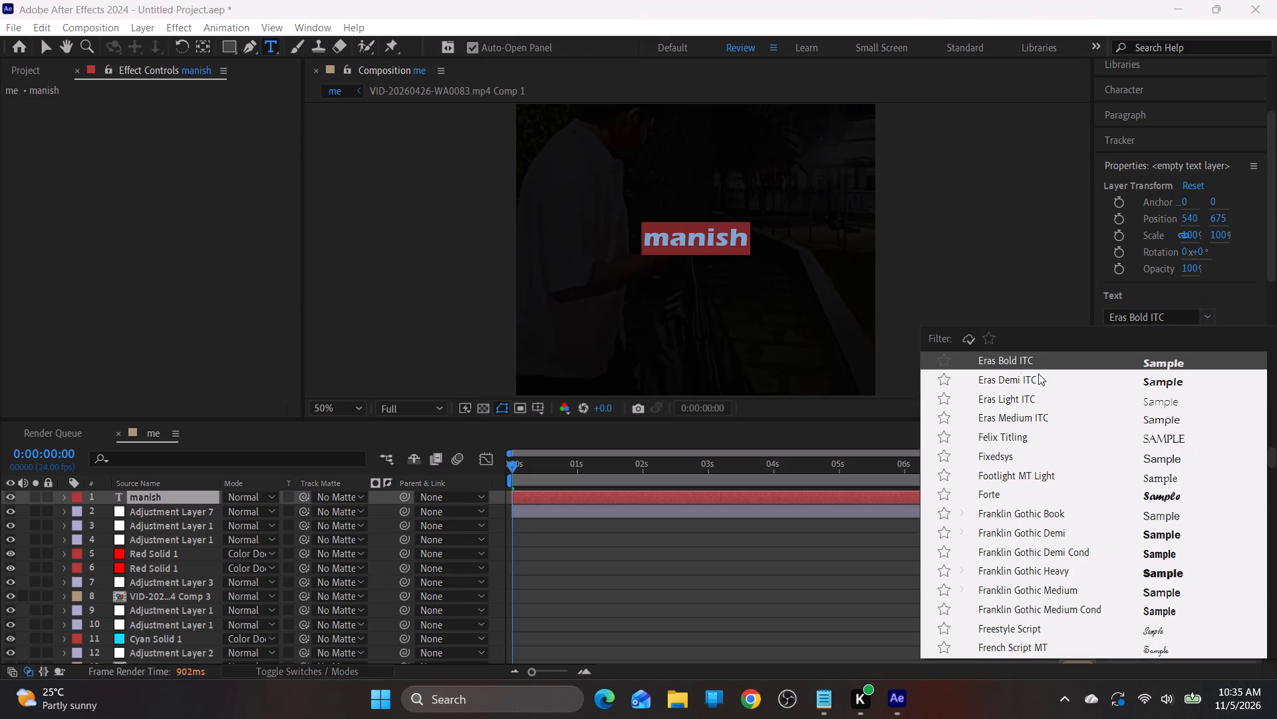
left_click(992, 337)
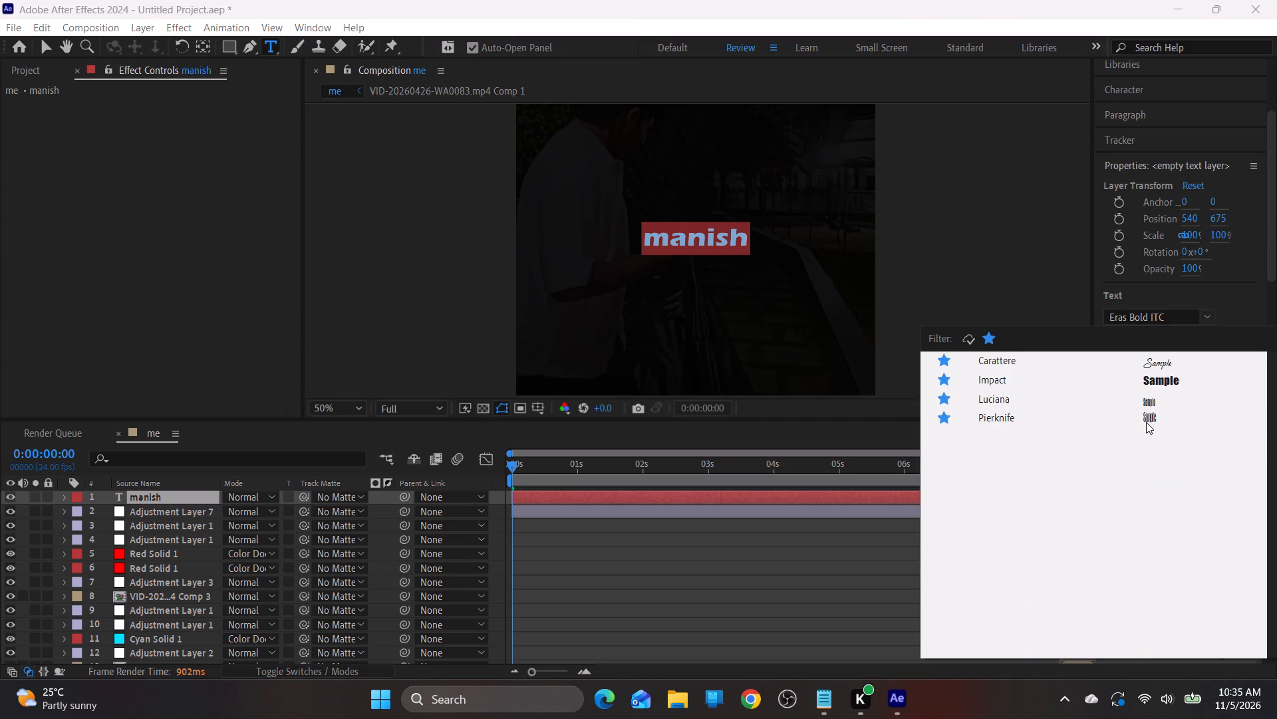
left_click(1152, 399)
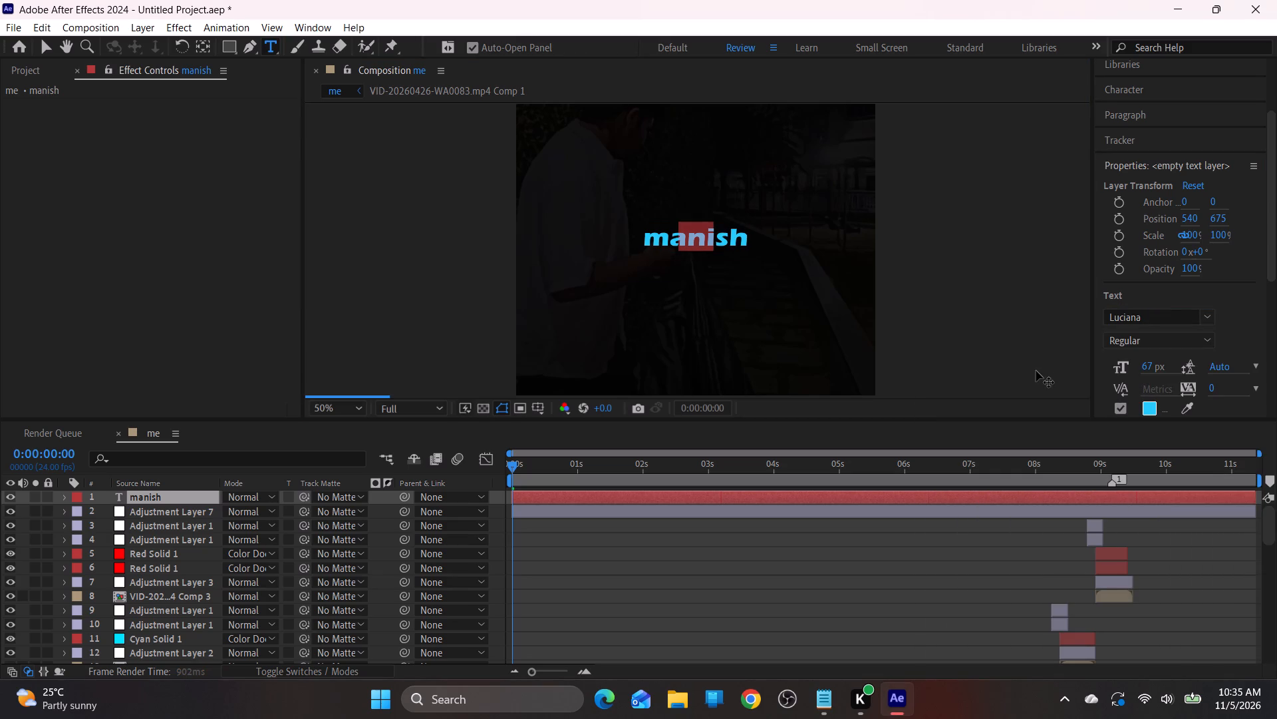
Capitalise the first letter of the text so it reads "Manish".
left_click(688, 242)
key("BackSpace")
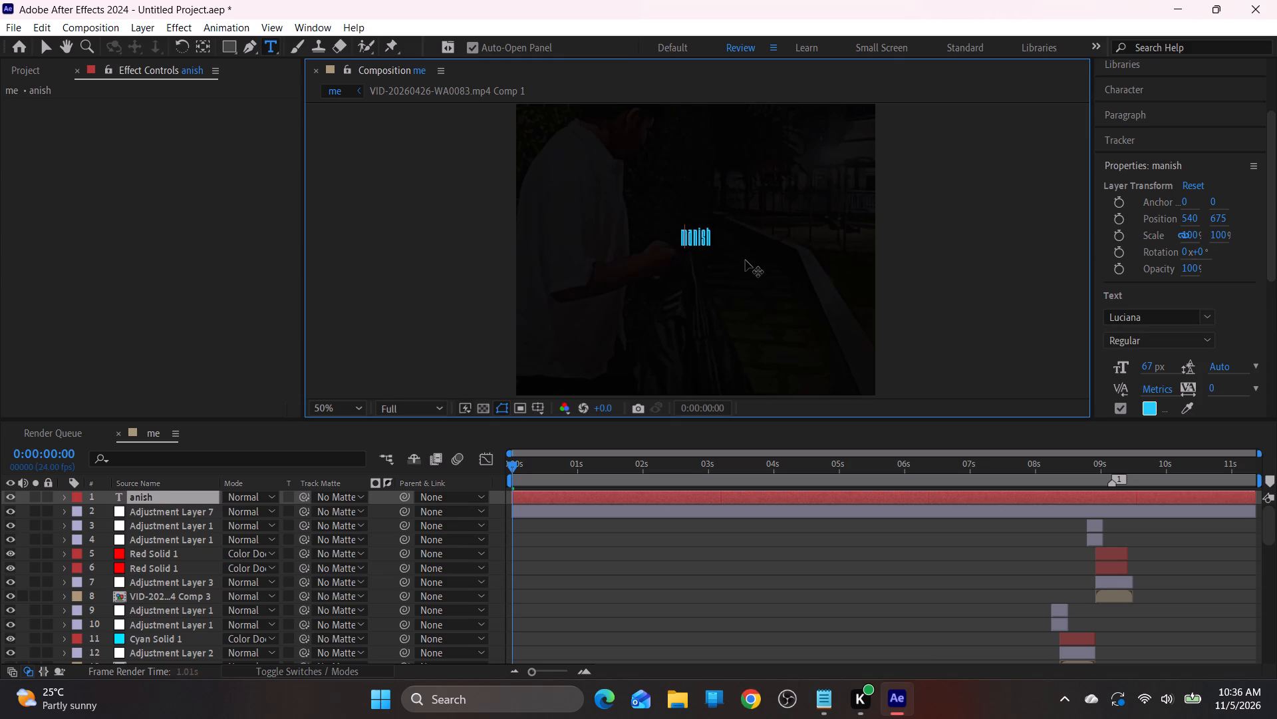
key("shift+m")
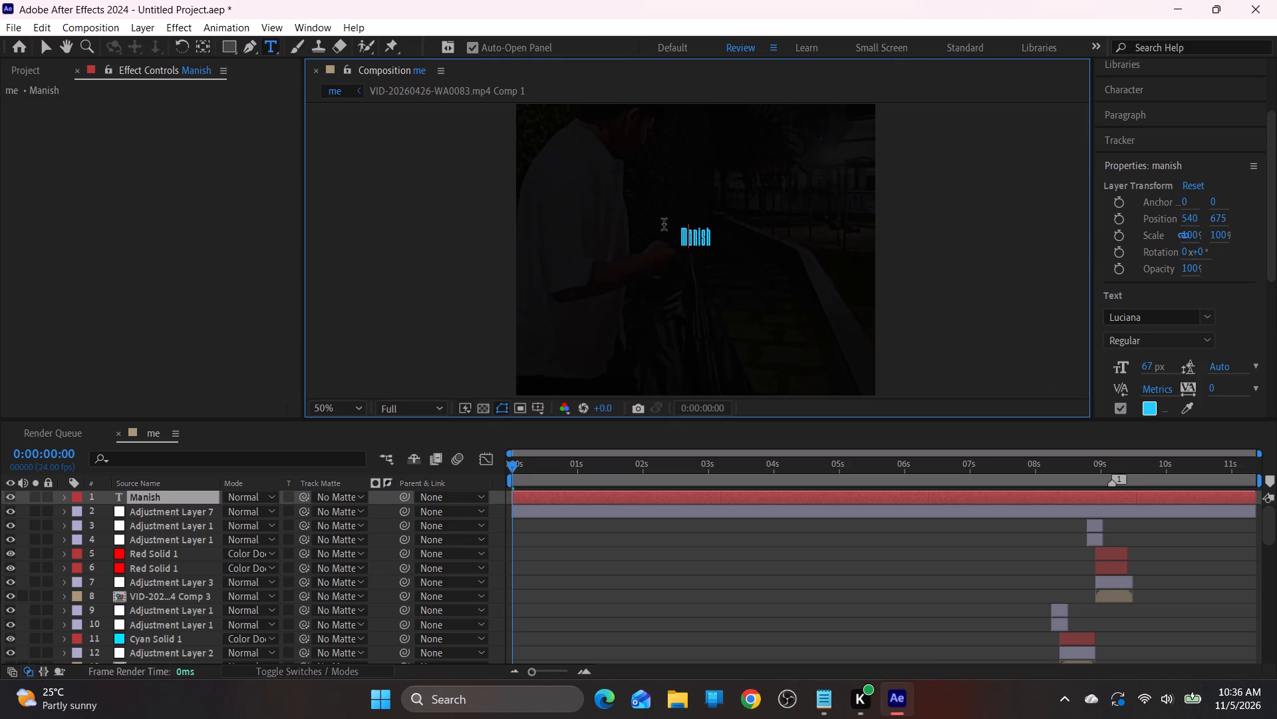
Set the font size of the whole "Manish" text to 178 px.
left_click_drag(716, 240, 672, 238)
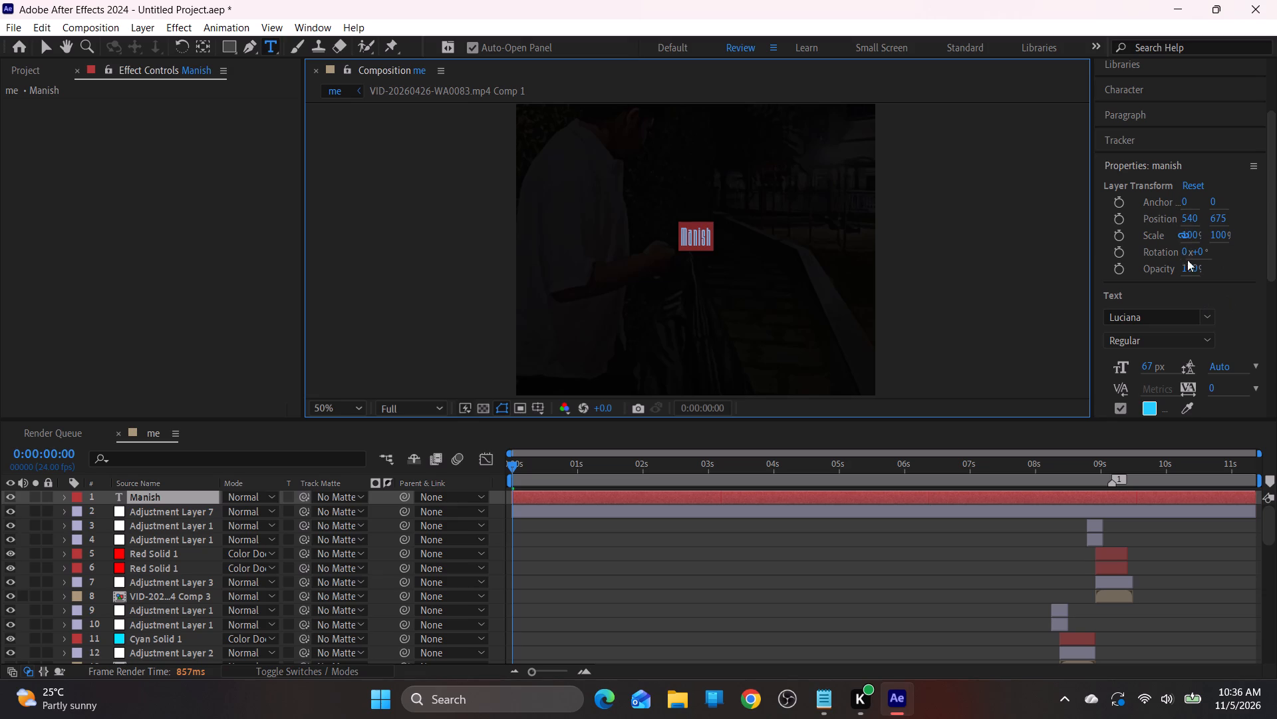
left_click_drag(1191, 238, 1225, 239)
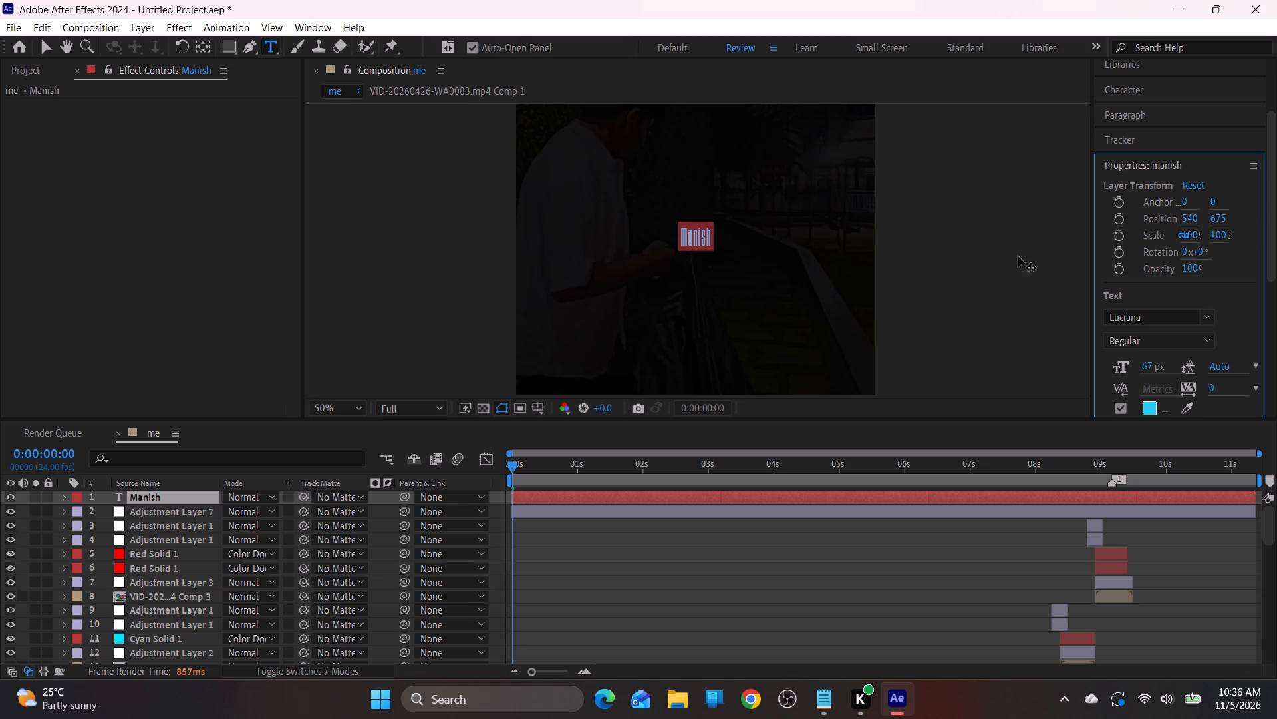
left_click_drag(1150, 370, 1209, 371)
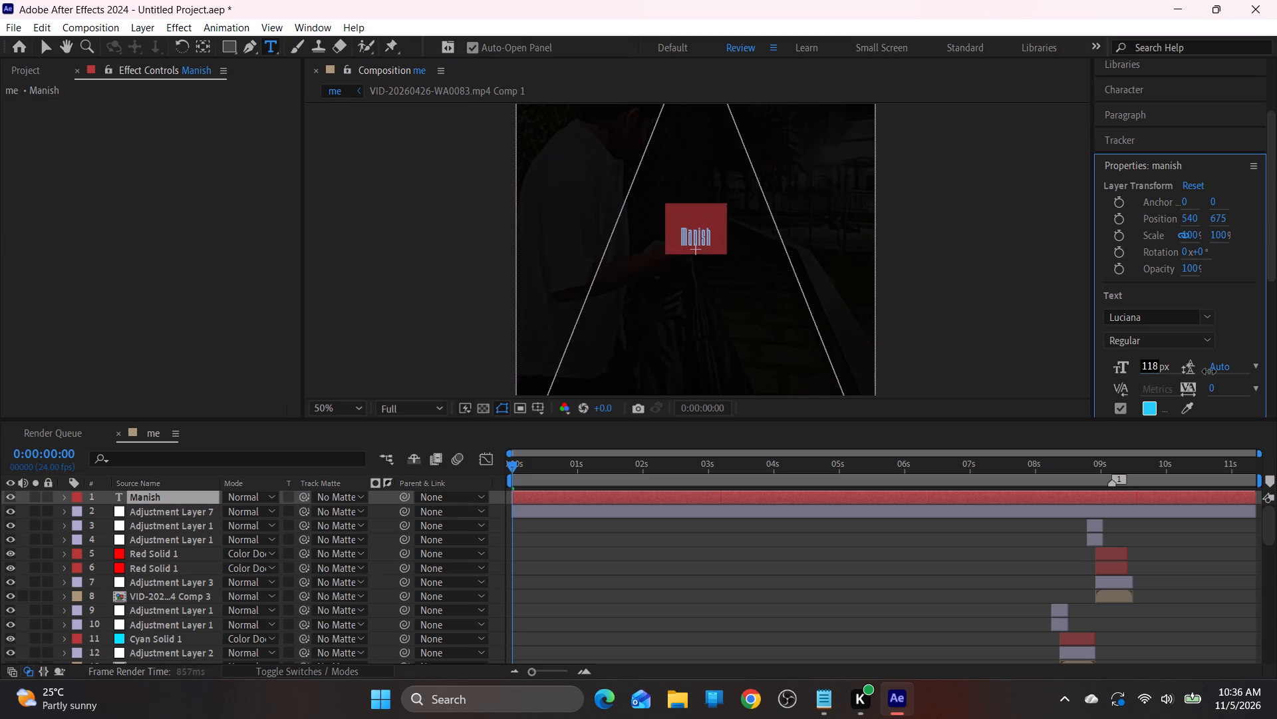
left_click_drag(1209, 371, 1249, 373)
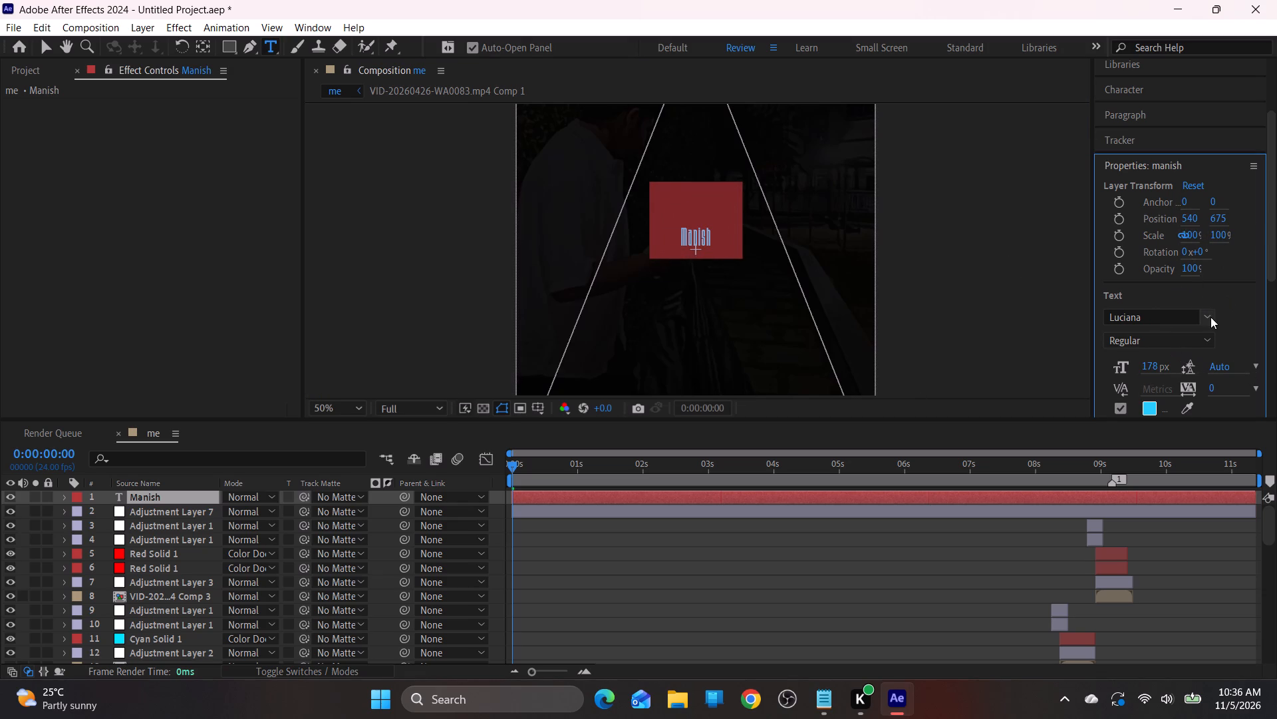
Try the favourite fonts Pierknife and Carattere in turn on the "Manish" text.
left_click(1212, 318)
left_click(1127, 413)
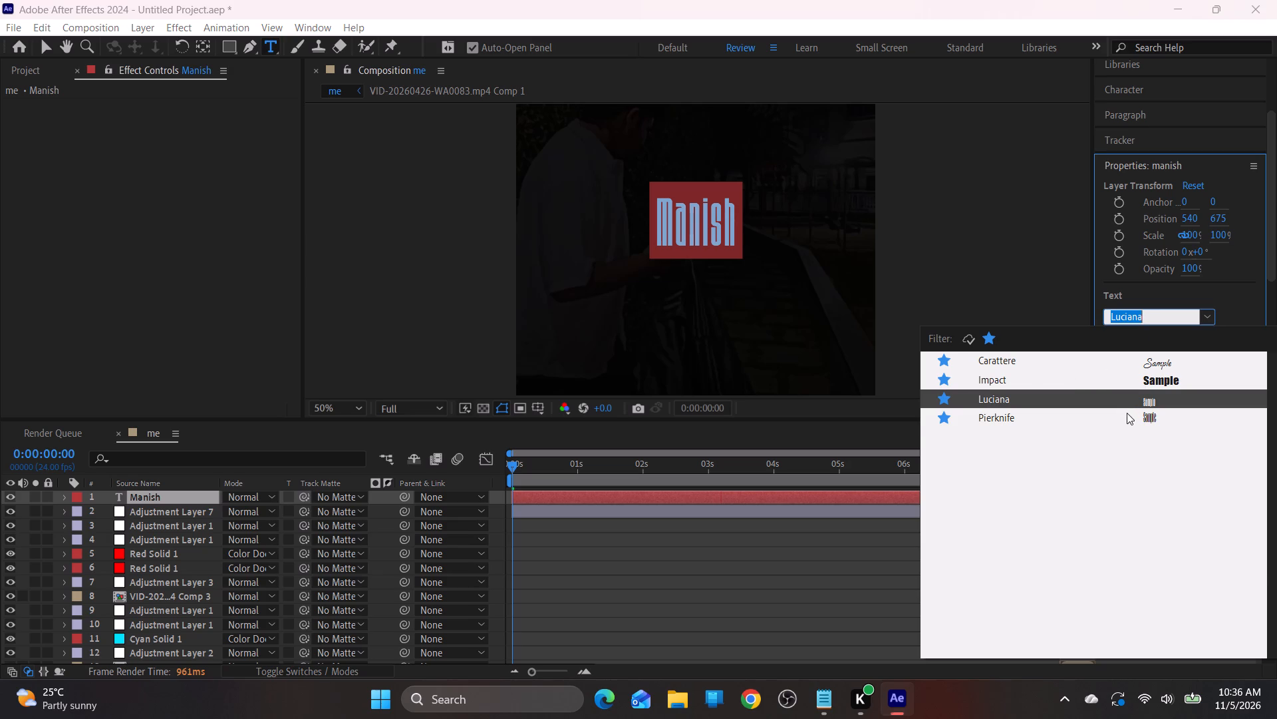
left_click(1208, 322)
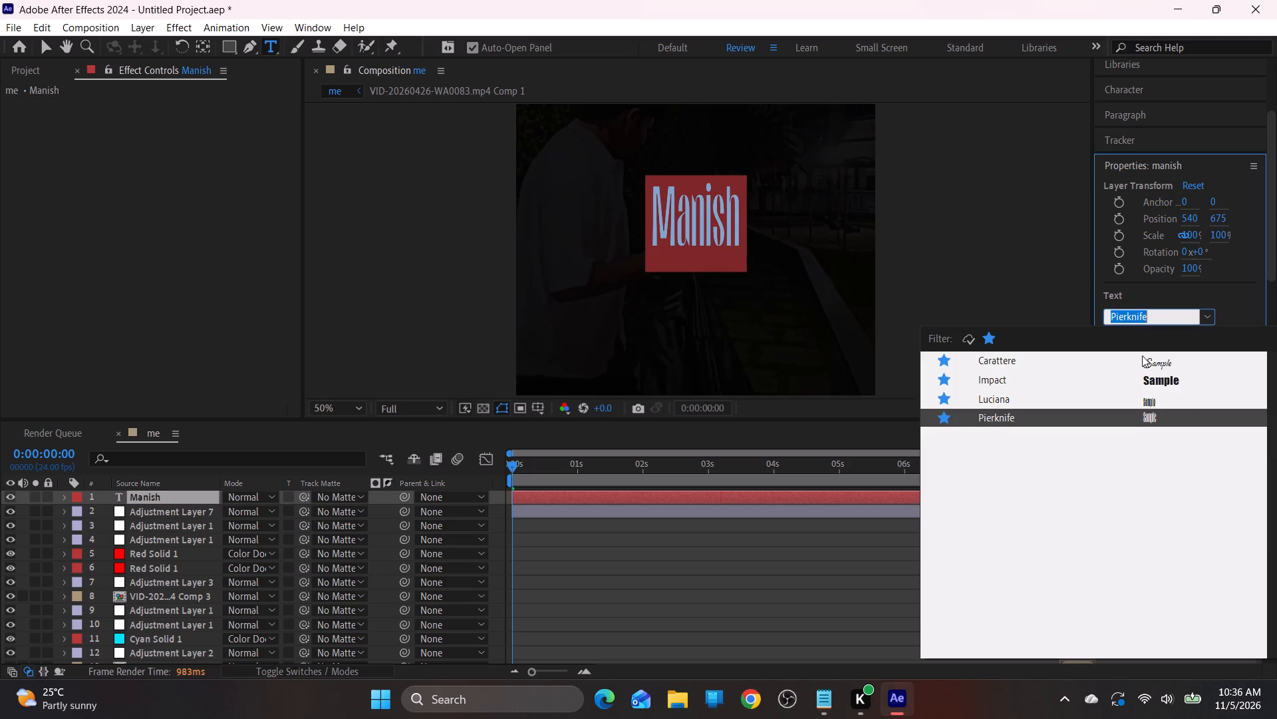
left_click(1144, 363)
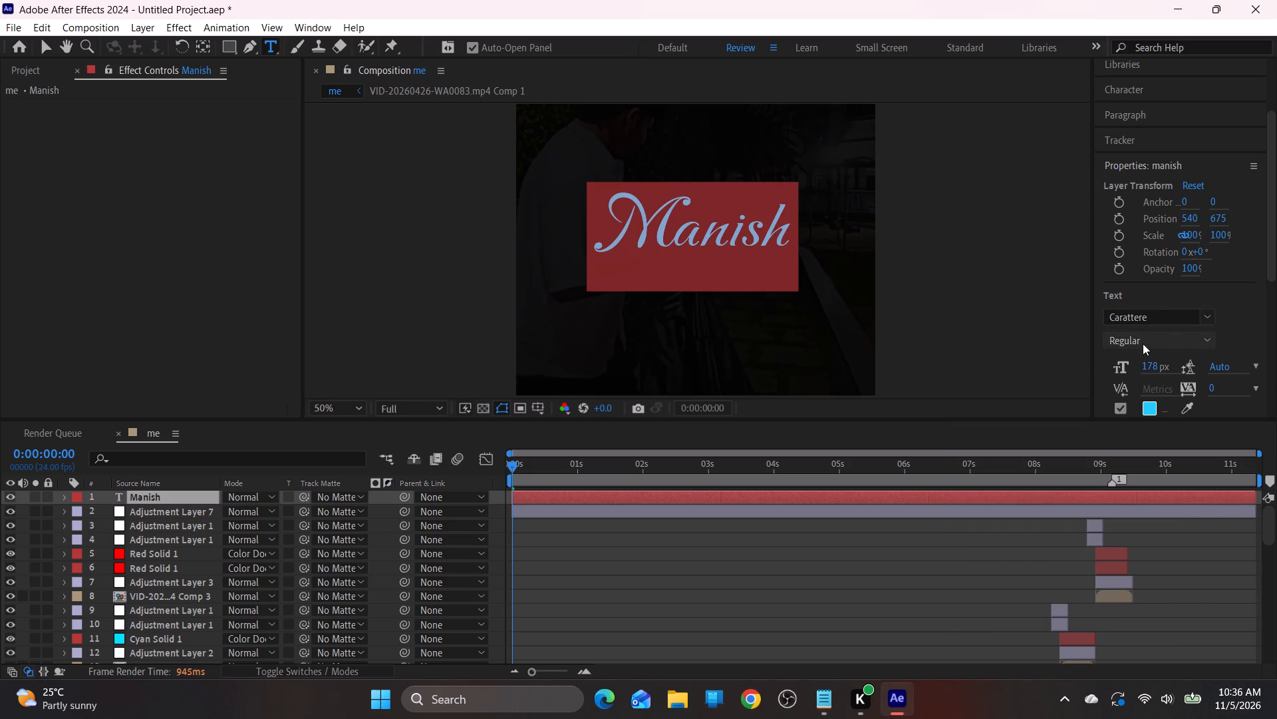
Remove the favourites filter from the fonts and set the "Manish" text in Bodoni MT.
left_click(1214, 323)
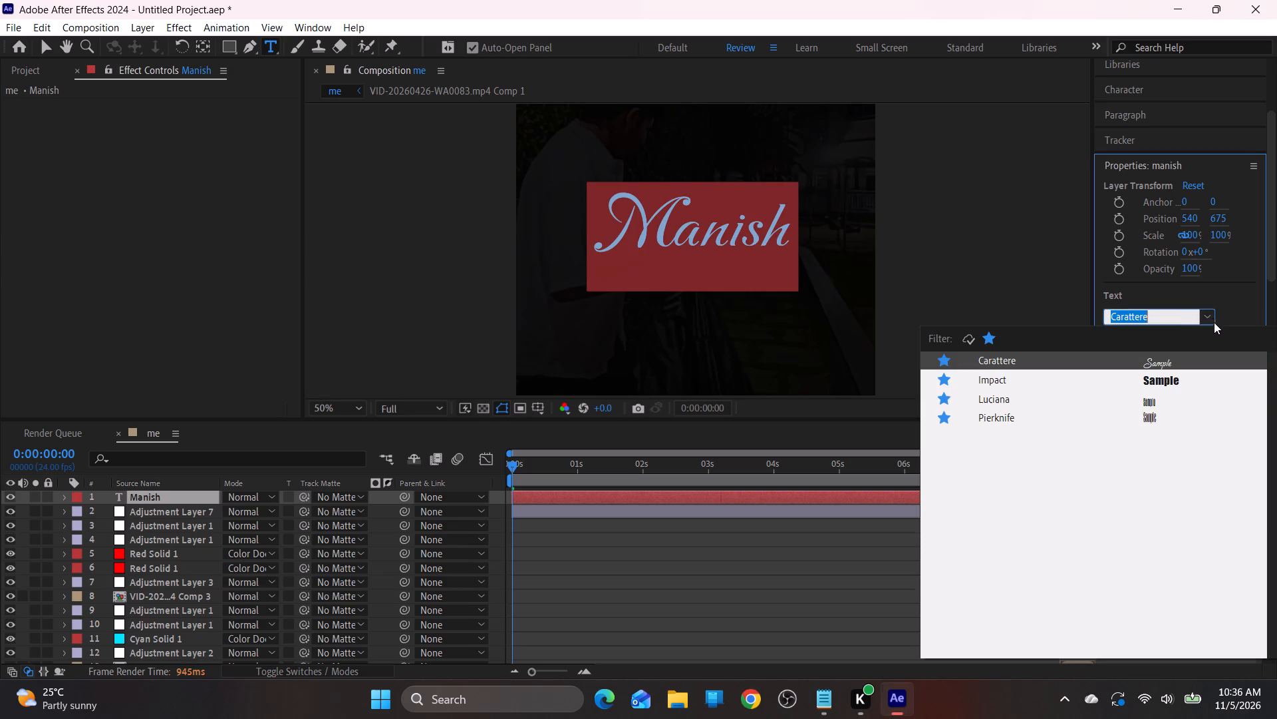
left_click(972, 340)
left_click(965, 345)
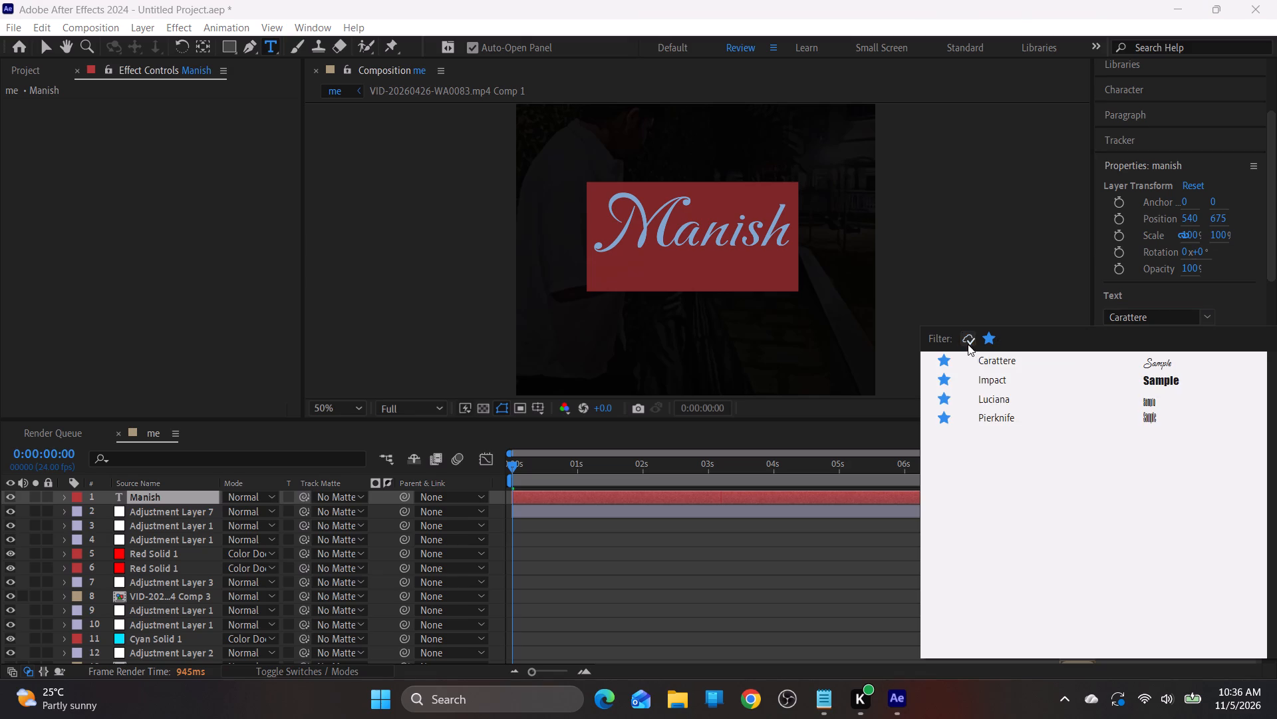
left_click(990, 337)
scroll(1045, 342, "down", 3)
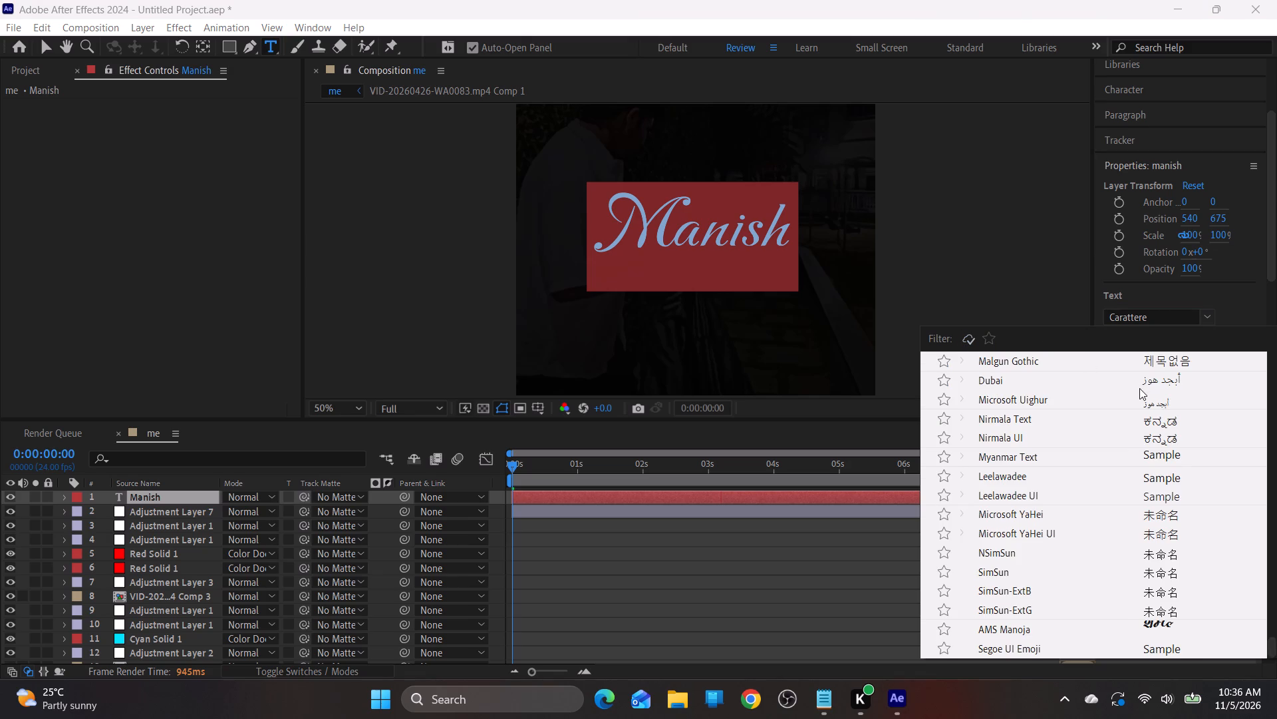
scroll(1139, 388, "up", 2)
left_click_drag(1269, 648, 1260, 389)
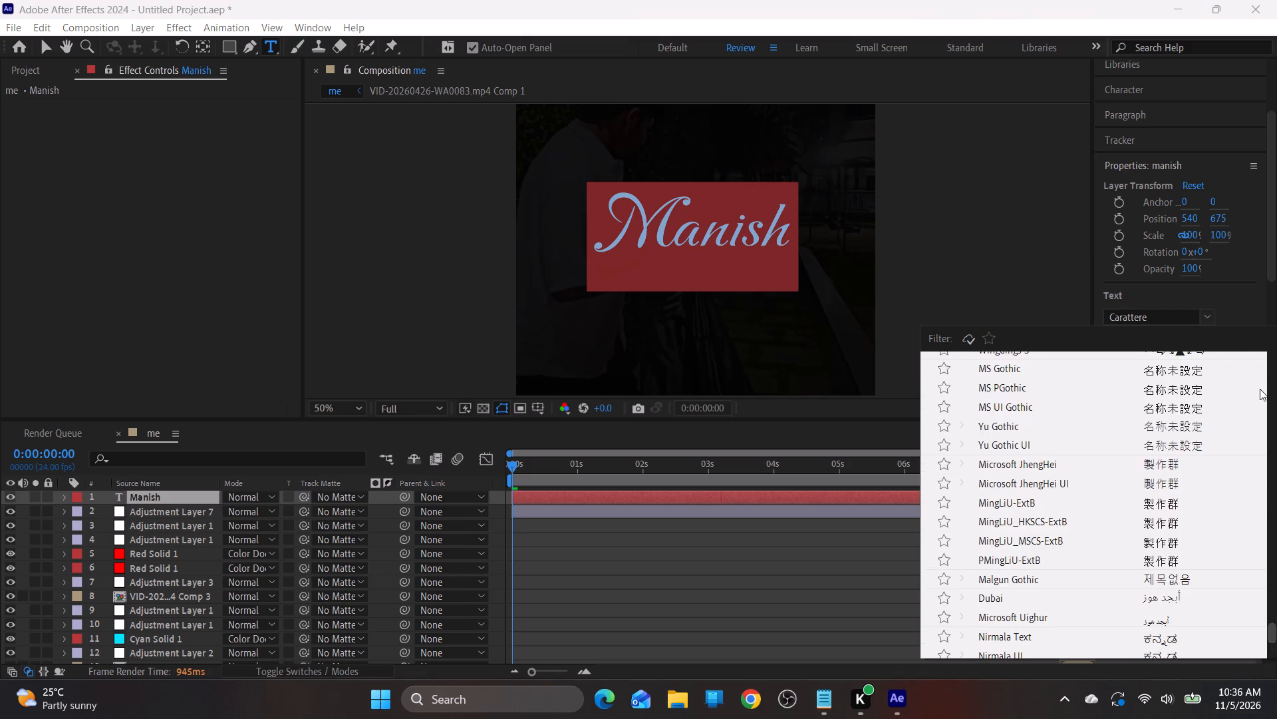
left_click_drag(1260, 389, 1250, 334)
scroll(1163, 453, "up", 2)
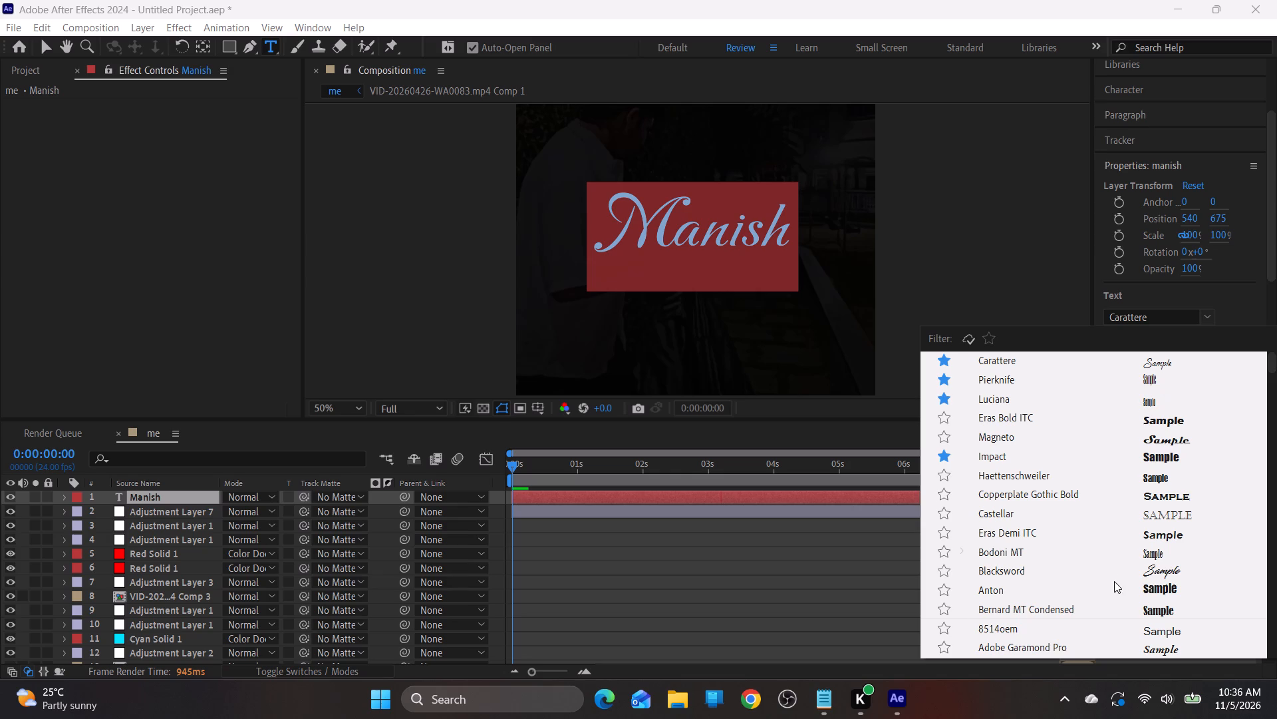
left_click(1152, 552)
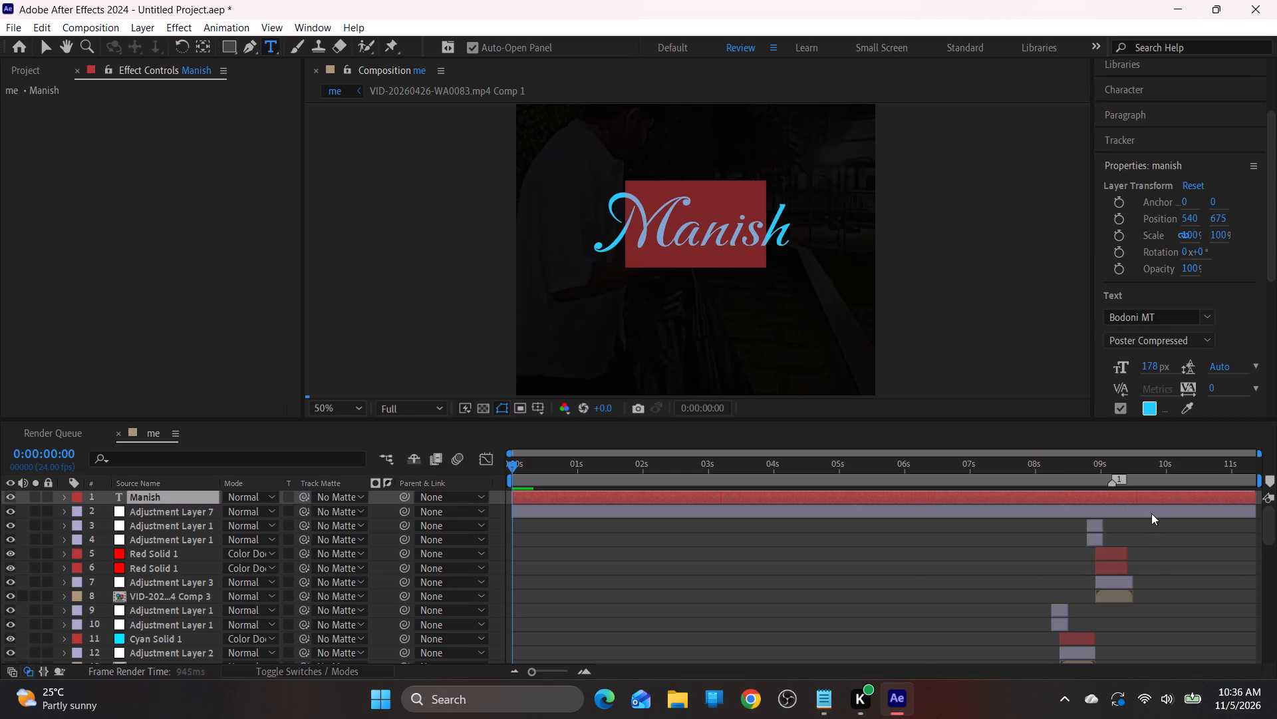
Browse the full font list and mark Brush Script MT as a favourite.
left_click(1212, 315)
scroll(1187, 488, "down", 6)
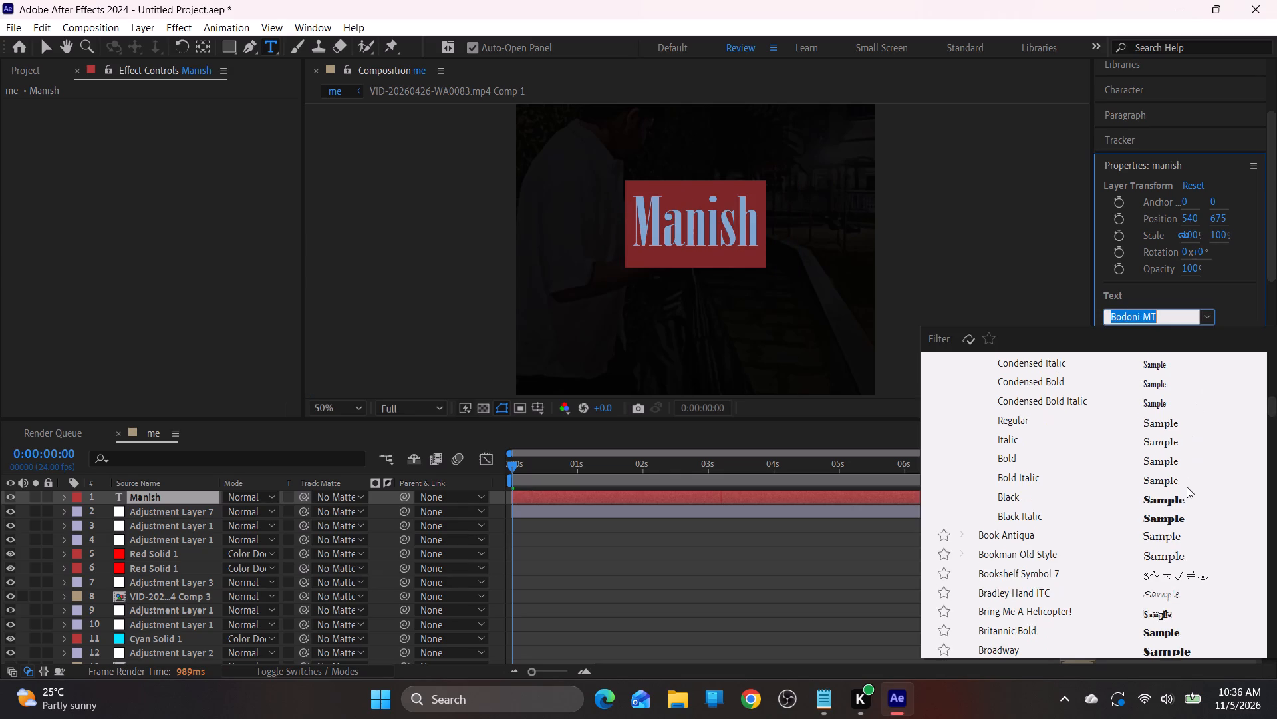
scroll(1187, 487, "down", 1)
scroll(1272, 473, "down", 3)
scroll(1157, 461, "down", 2)
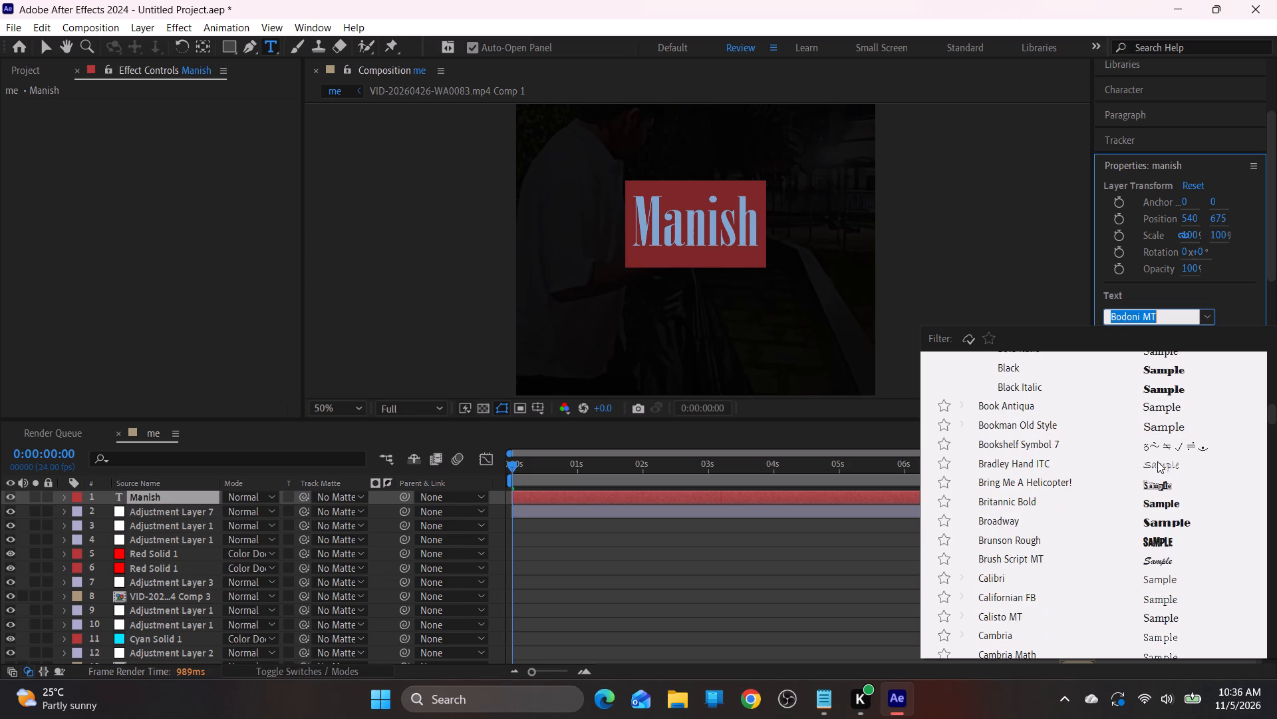
scroll(1157, 461, "down", 2)
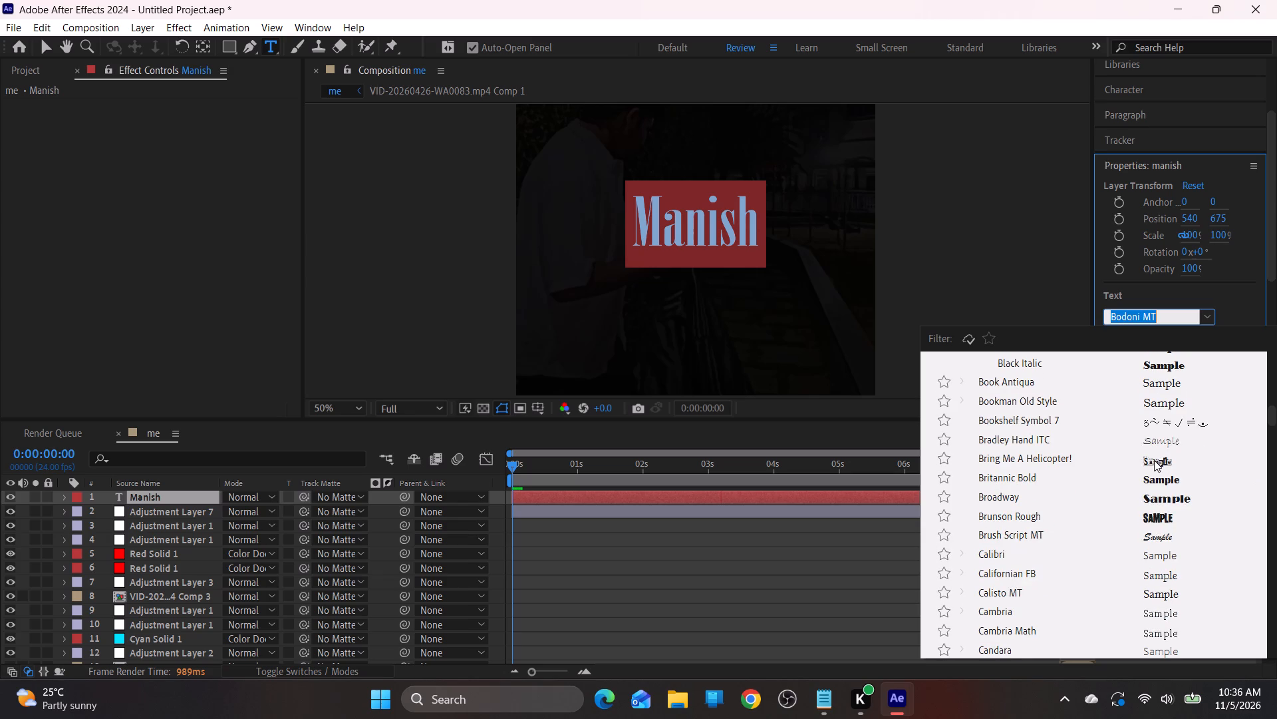
scroll(1154, 460, "down", 6)
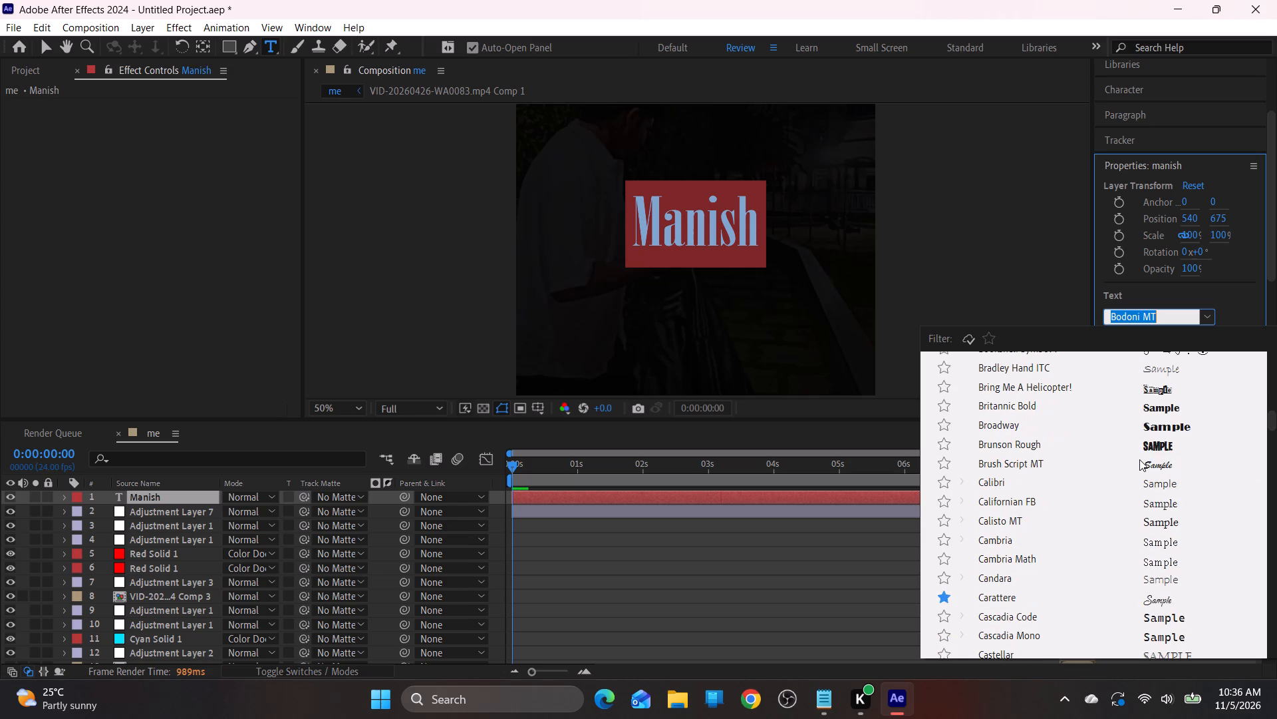
left_click(946, 465)
Mark Cream Cake as a favourite font and apply it to the "Manish" text.
scroll(1071, 472, "down", 6)
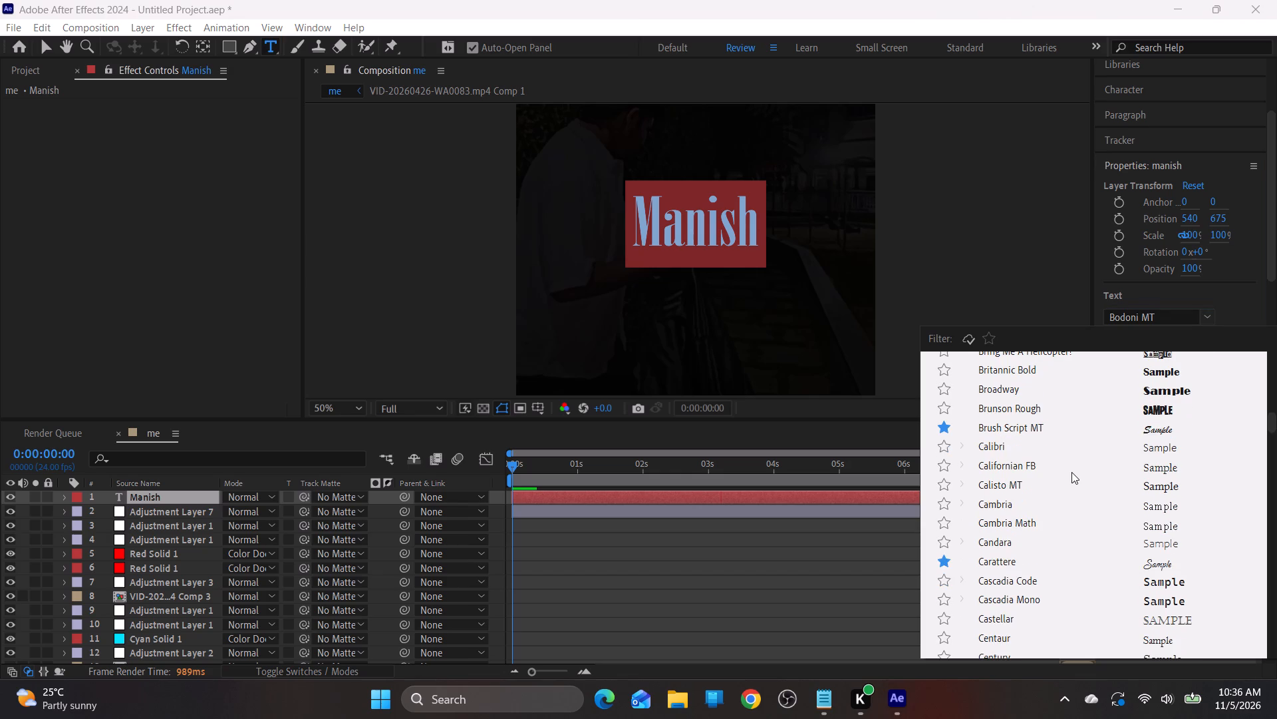
scroll(1071, 472, "down", 18)
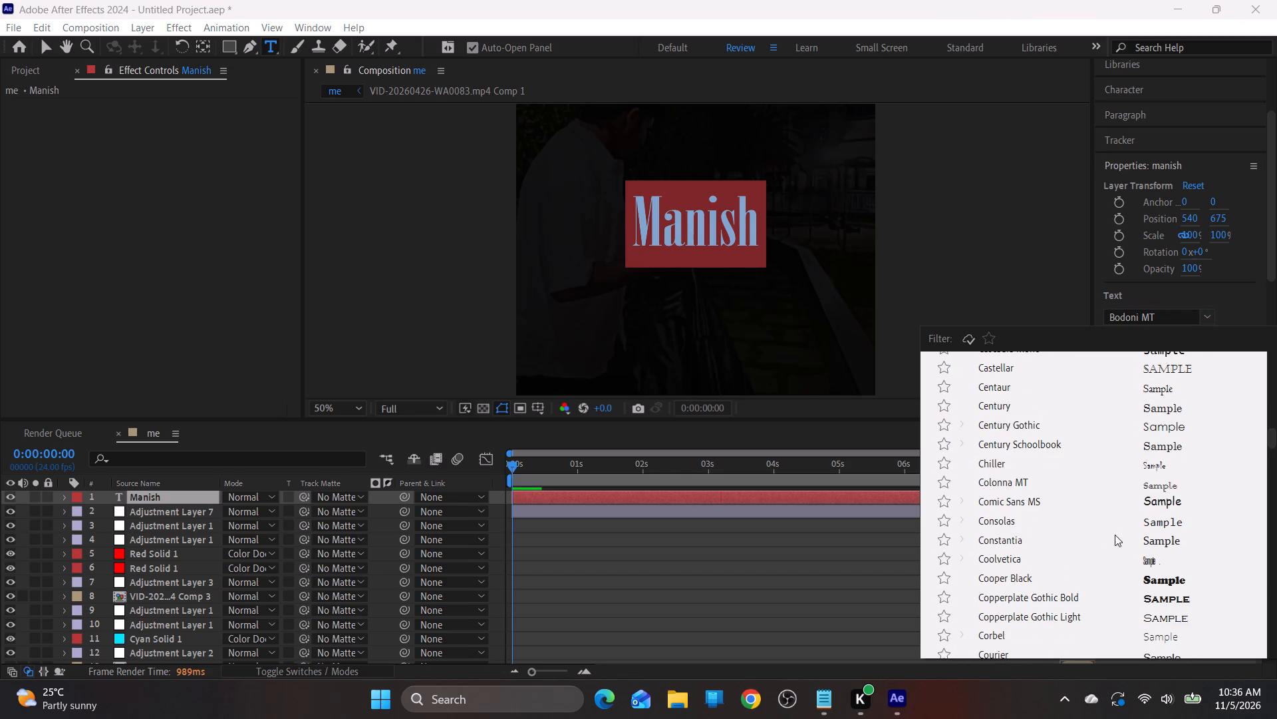
scroll(1137, 555, "down", 4)
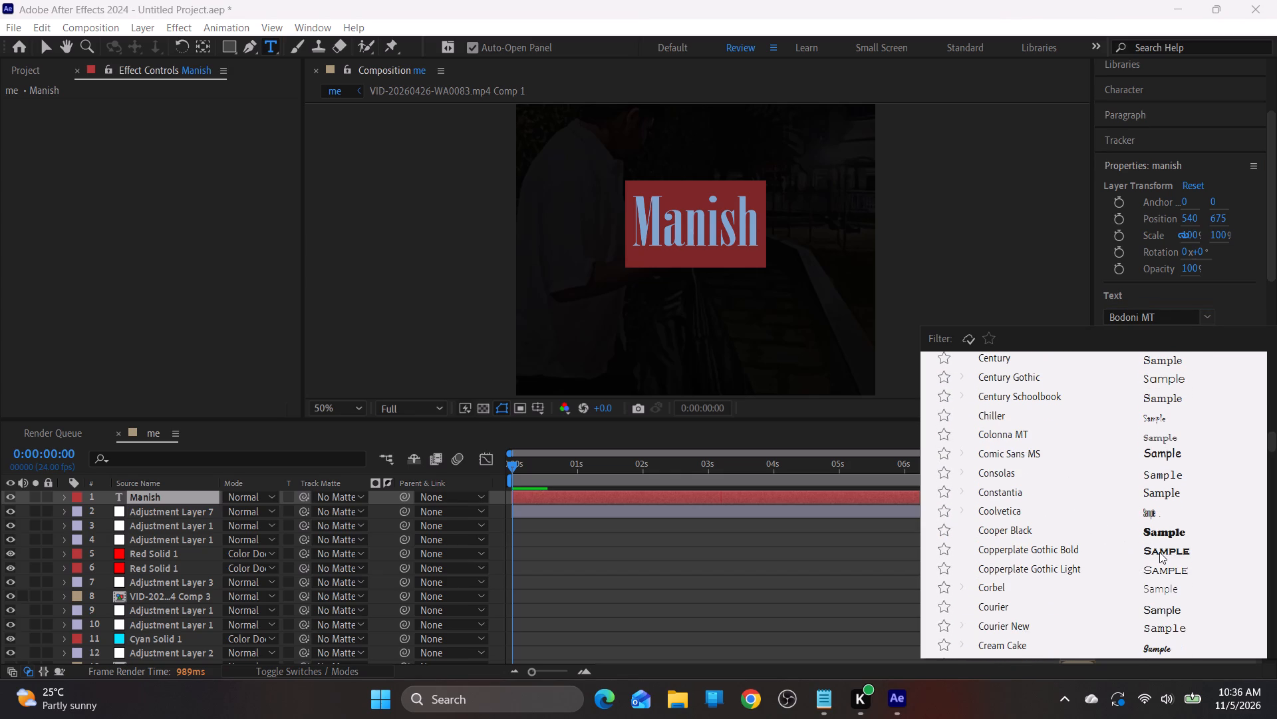
scroll(1160, 550, "down", 5)
left_click(945, 584)
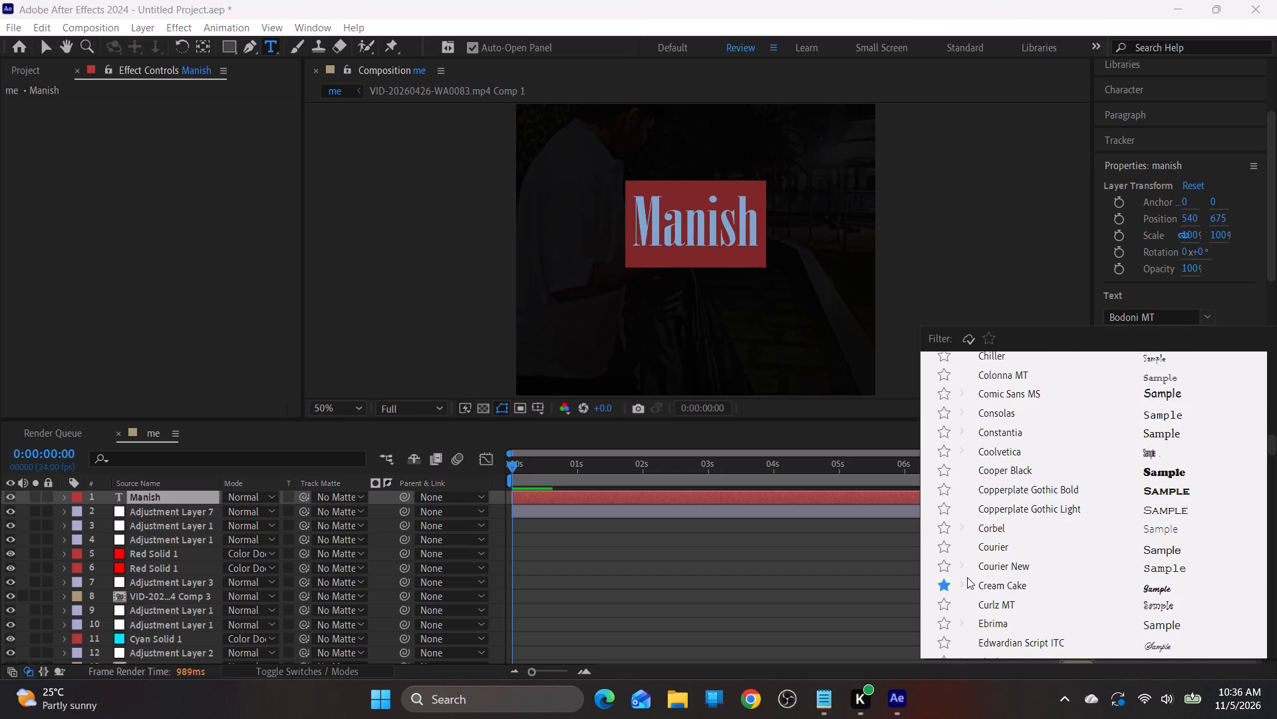
left_click(1154, 593)
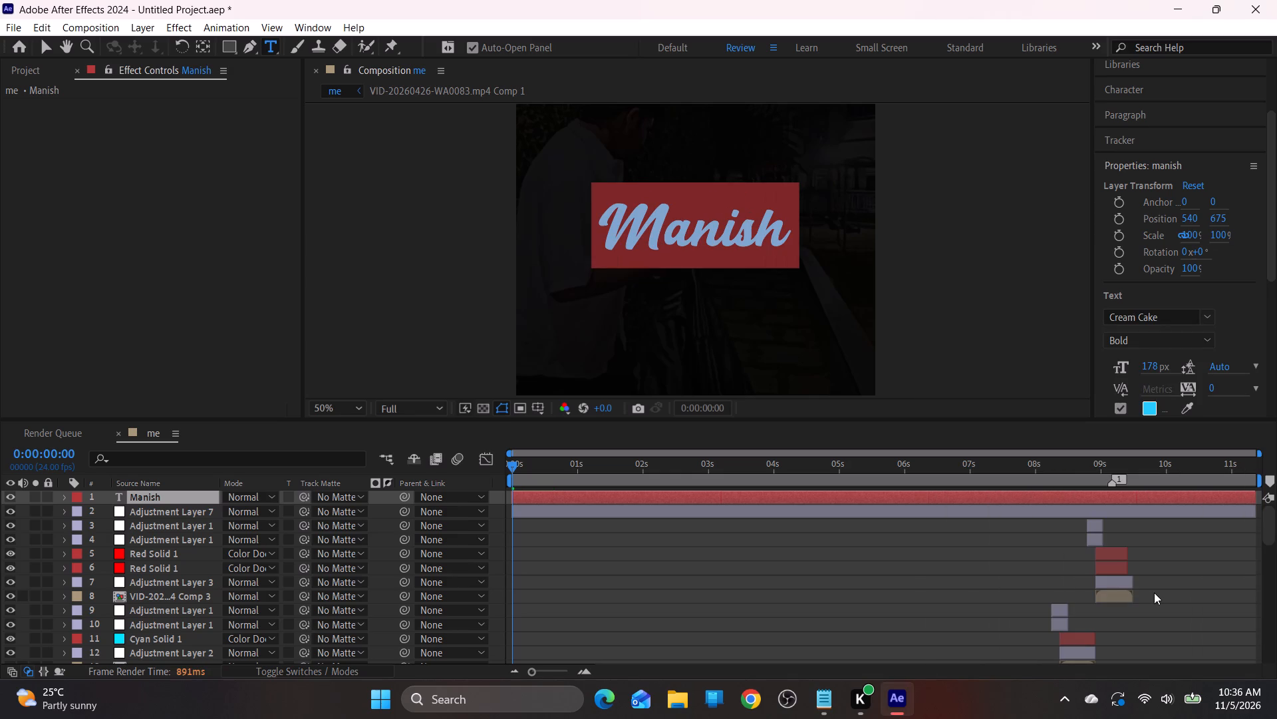
Change the font of the "Manish" text to Forte.
left_click(1209, 316)
scroll(1224, 503, "down", 4)
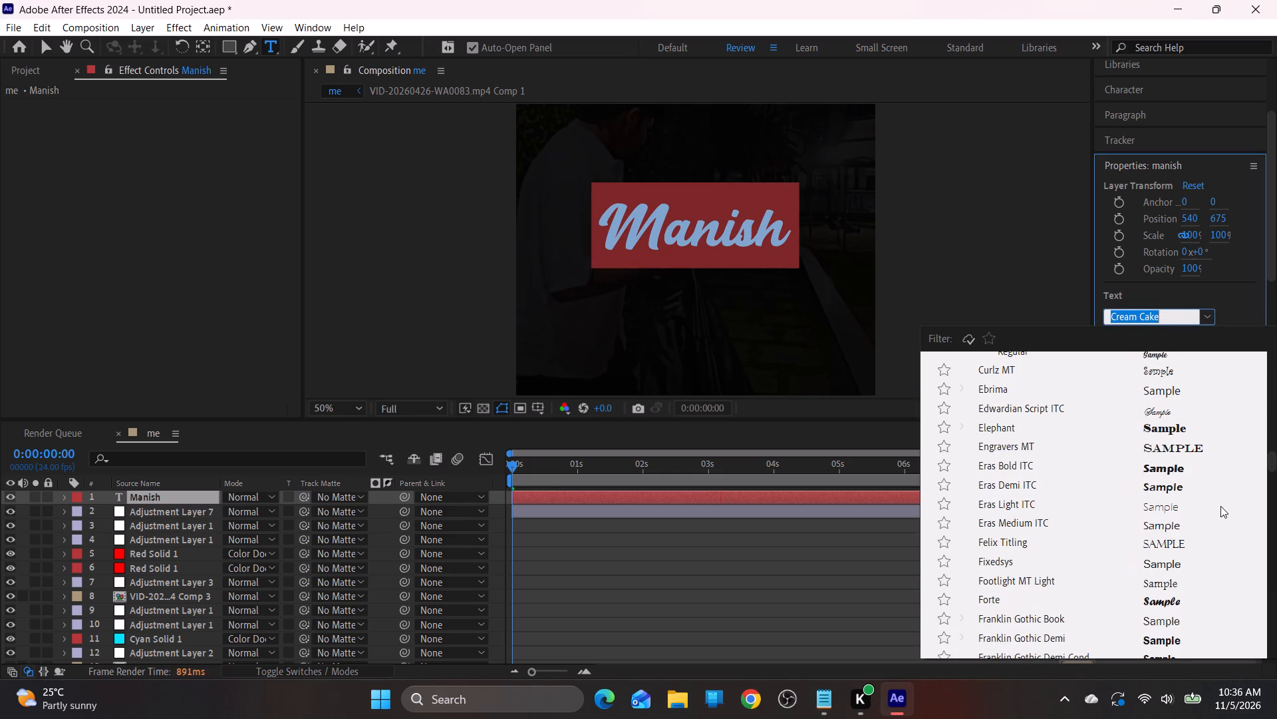
scroll(1218, 512, "down", 4)
left_click(1169, 558)
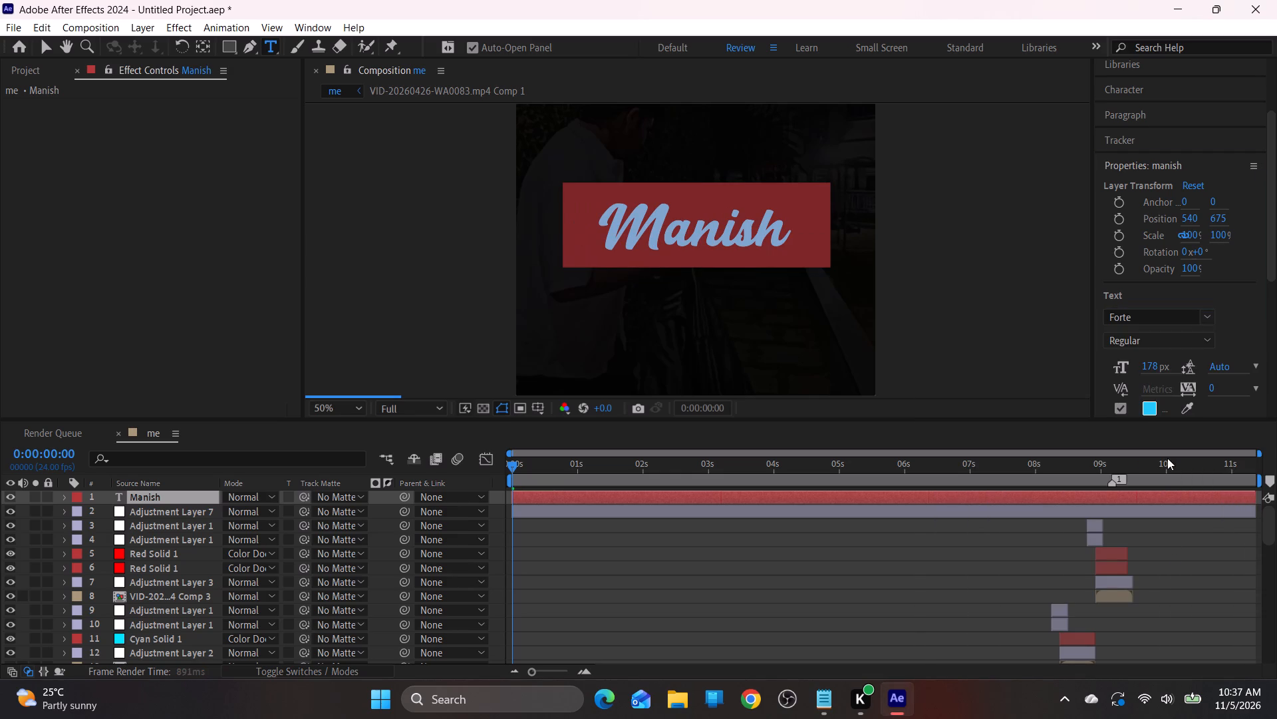
Change the font of the "Manish" text to Ghastly Panic.
left_click(1204, 322)
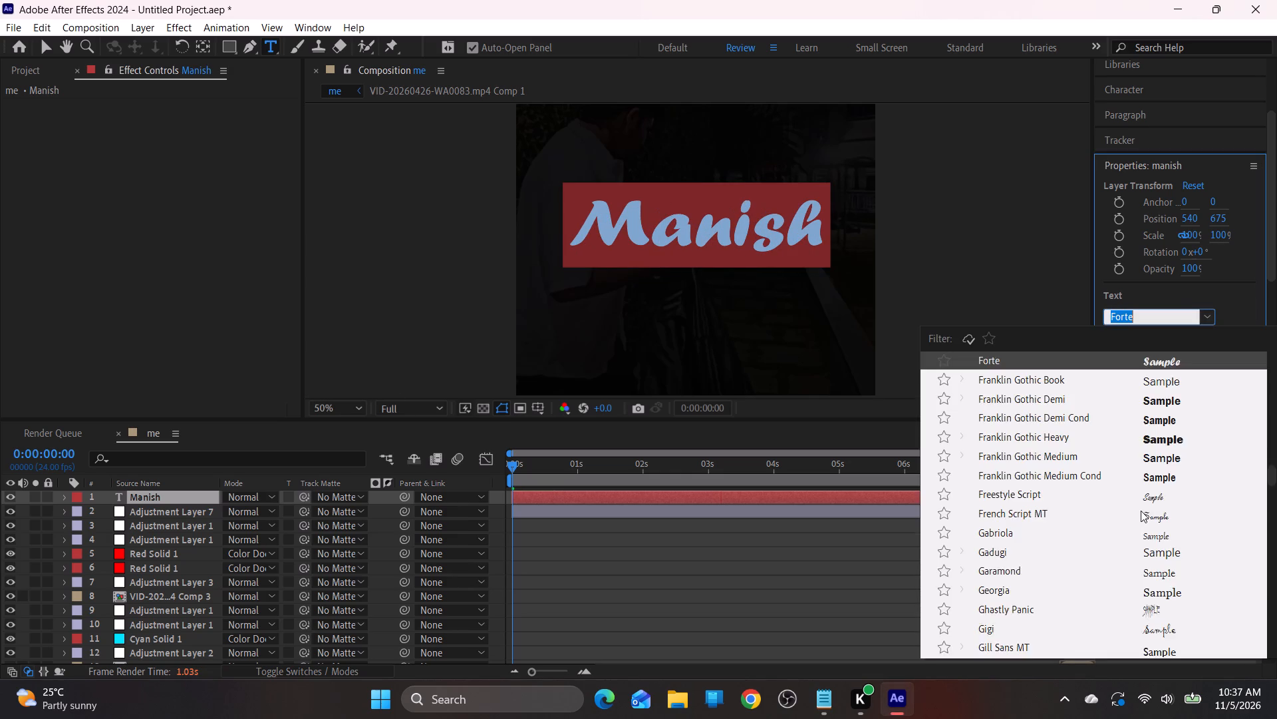
scroll(1141, 511, "down", 6)
left_click(1156, 545)
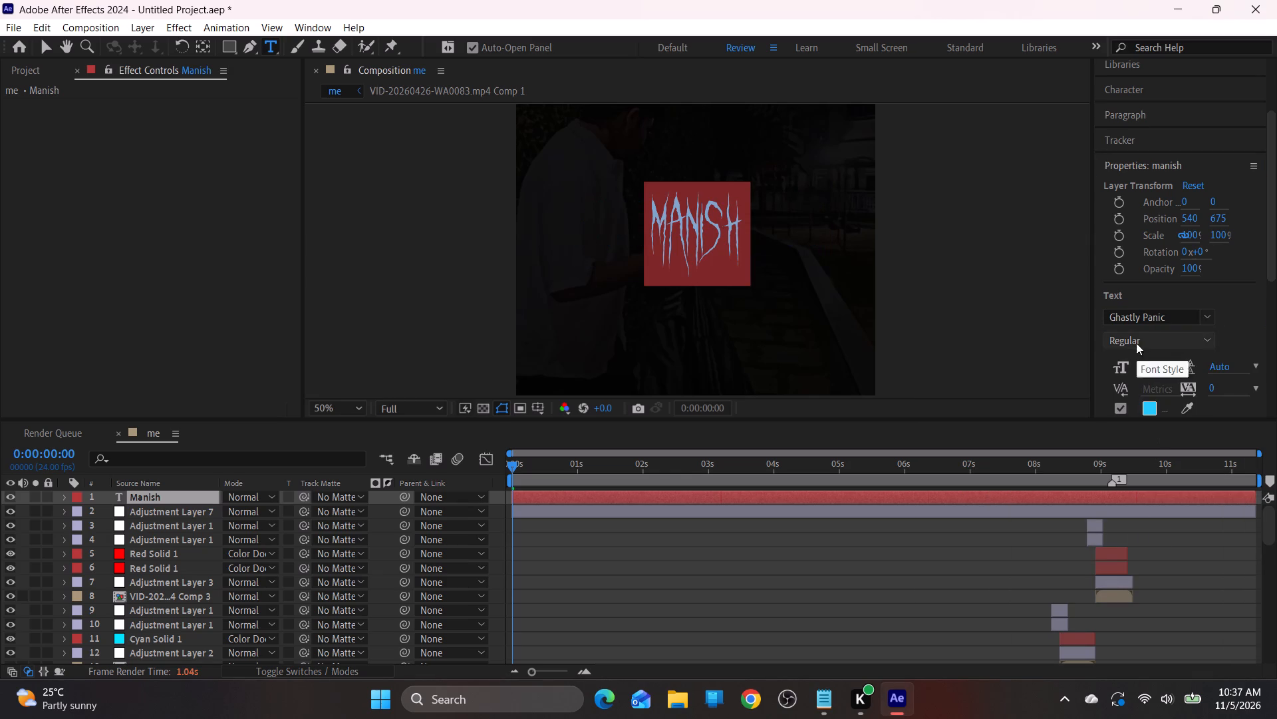
Set the fill colour of the "Manish" text to pure red, FF0000.
left_click(1147, 405)
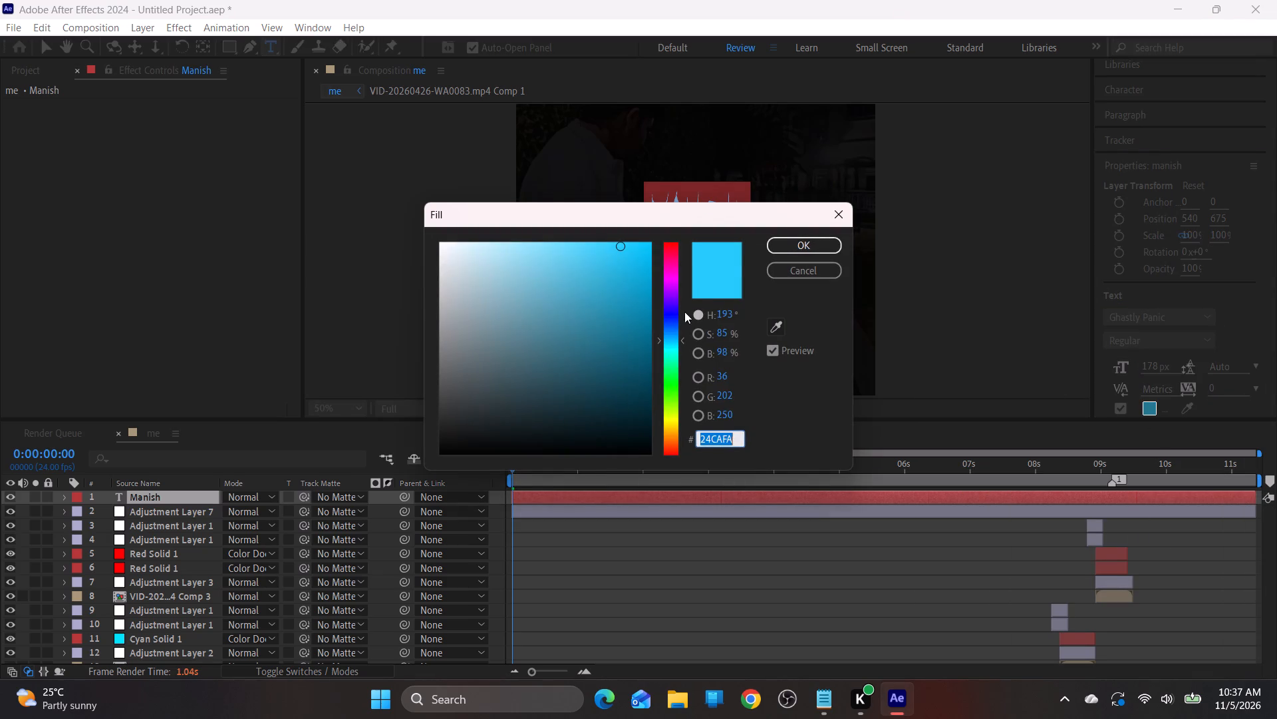
left_click_drag(672, 280, 666, 223)
left_click_drag(634, 258, 733, 200)
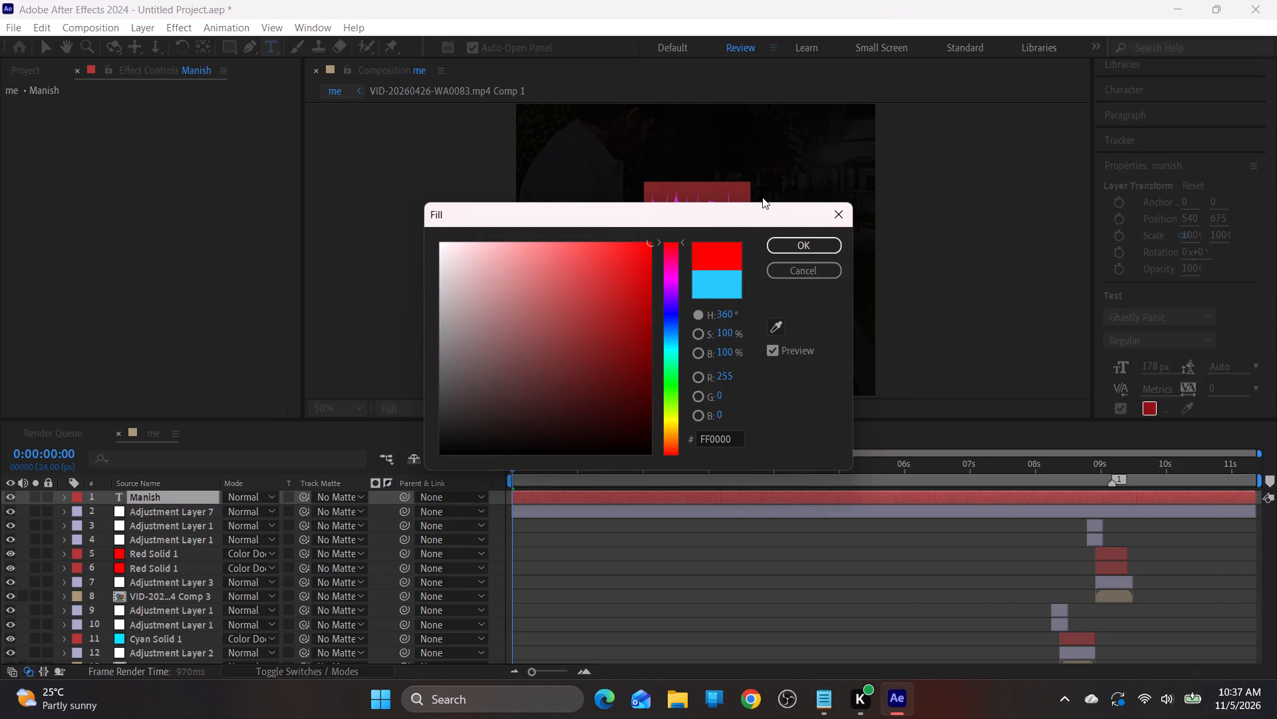
left_click(803, 244)
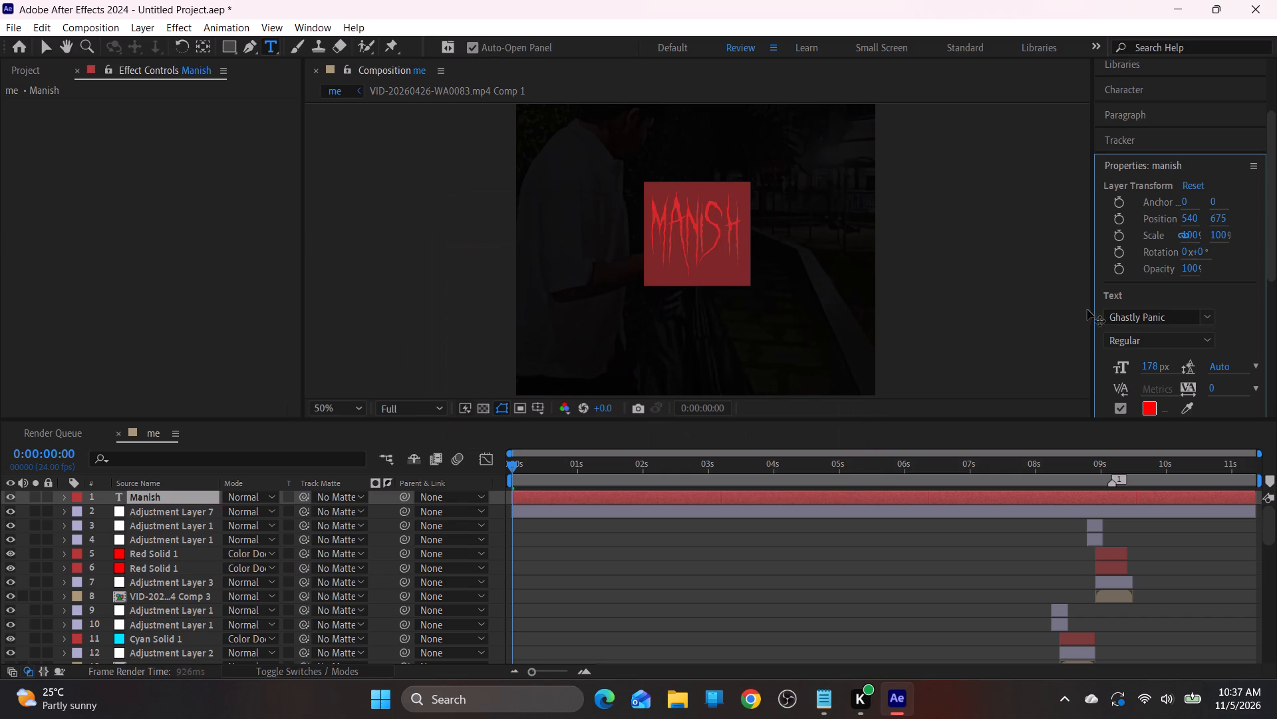
Reduce the font size of the "Manish" text to 60 px.
left_click_drag(1148, 363, 1123, 367)
scroll(893, 282, "down", 2)
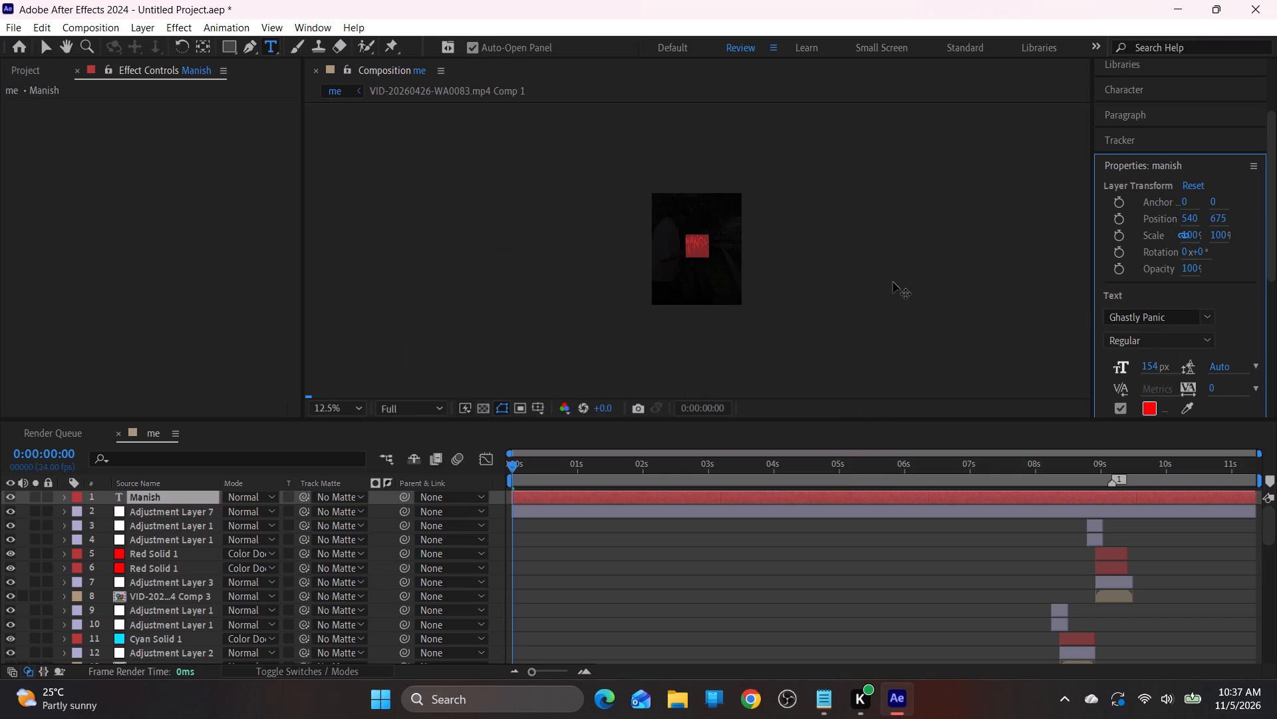
scroll(893, 282, "up", 2)
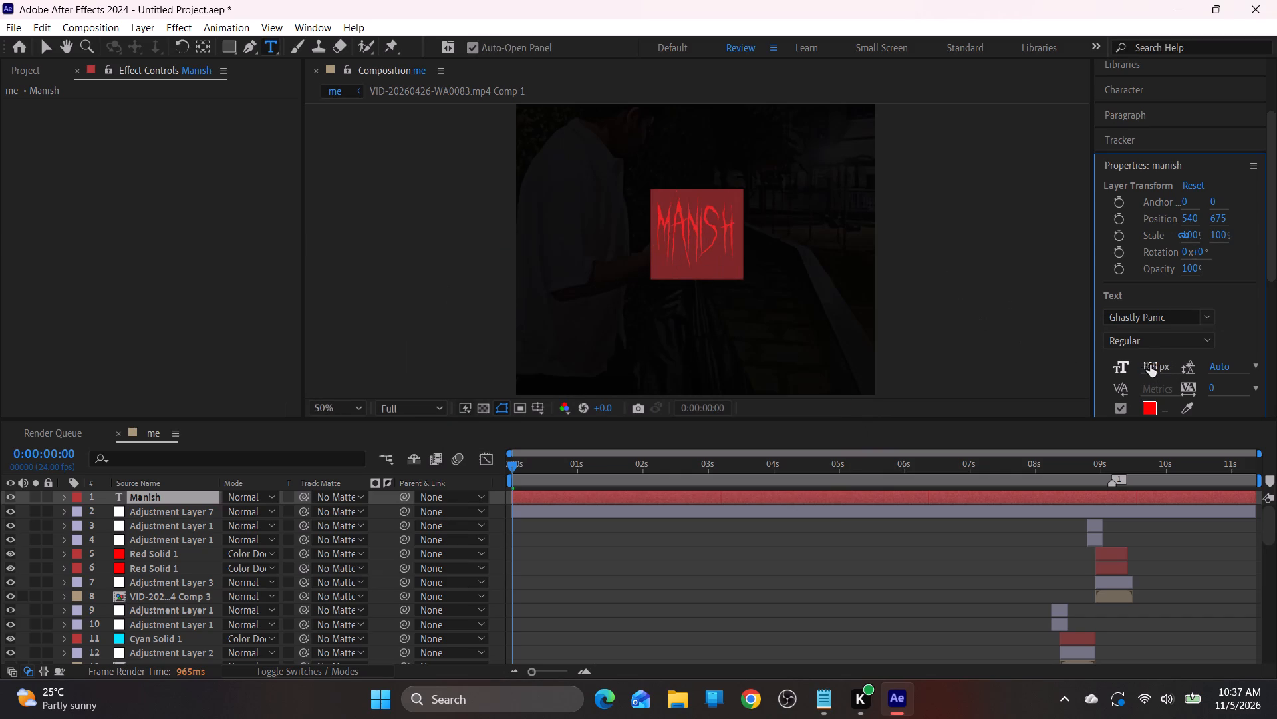
left_click_drag(1150, 365, 1070, 370)
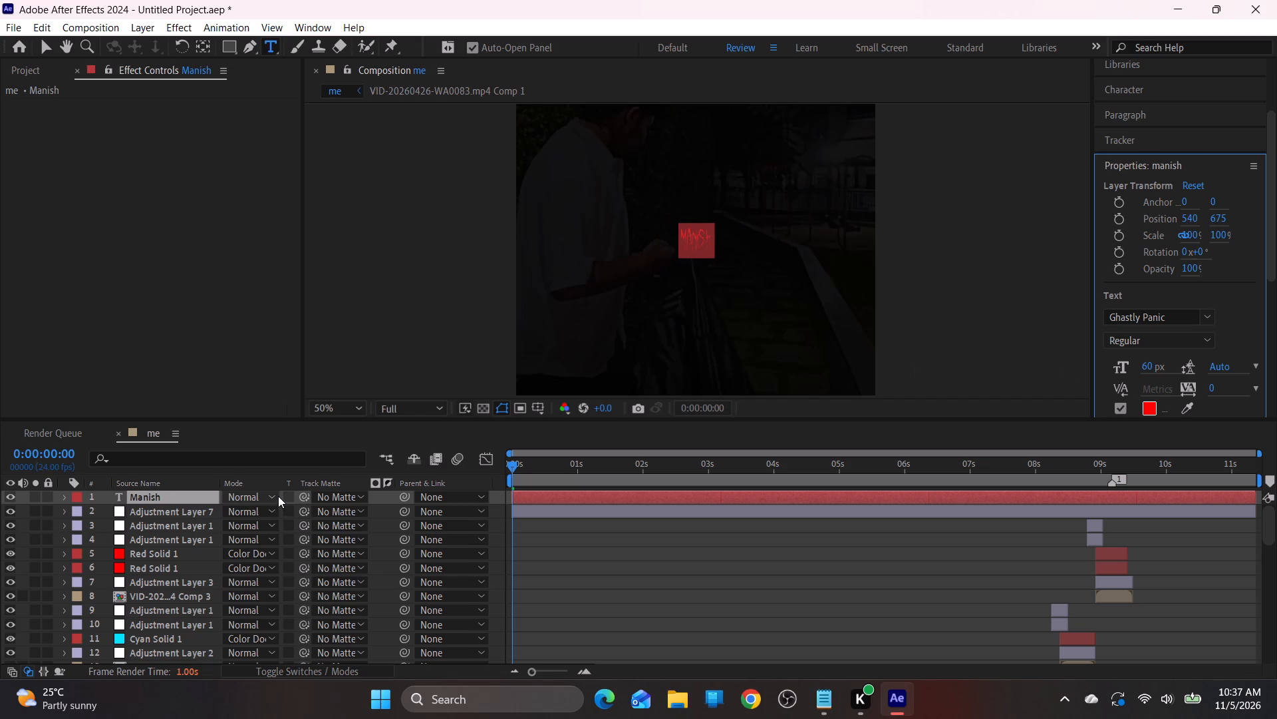
Move the "Manish" text layer down in the frame to position 540, 1030.
key("p")
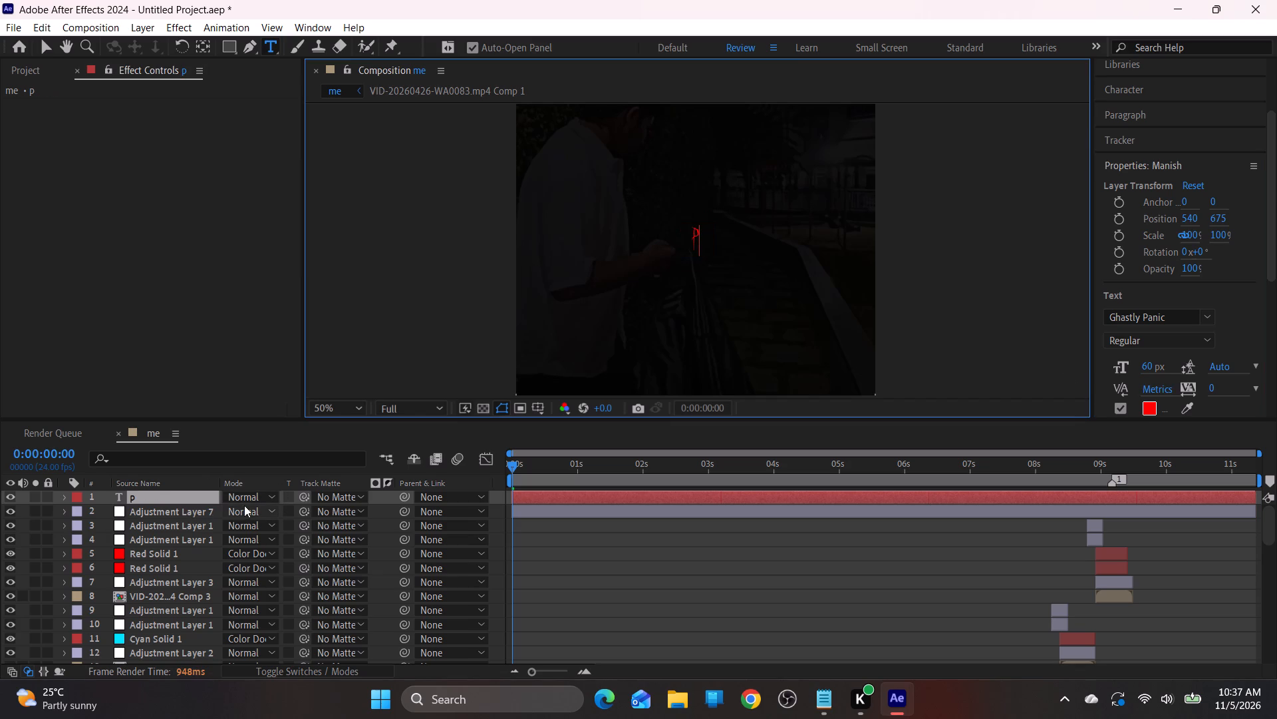
key("ctrl+z")
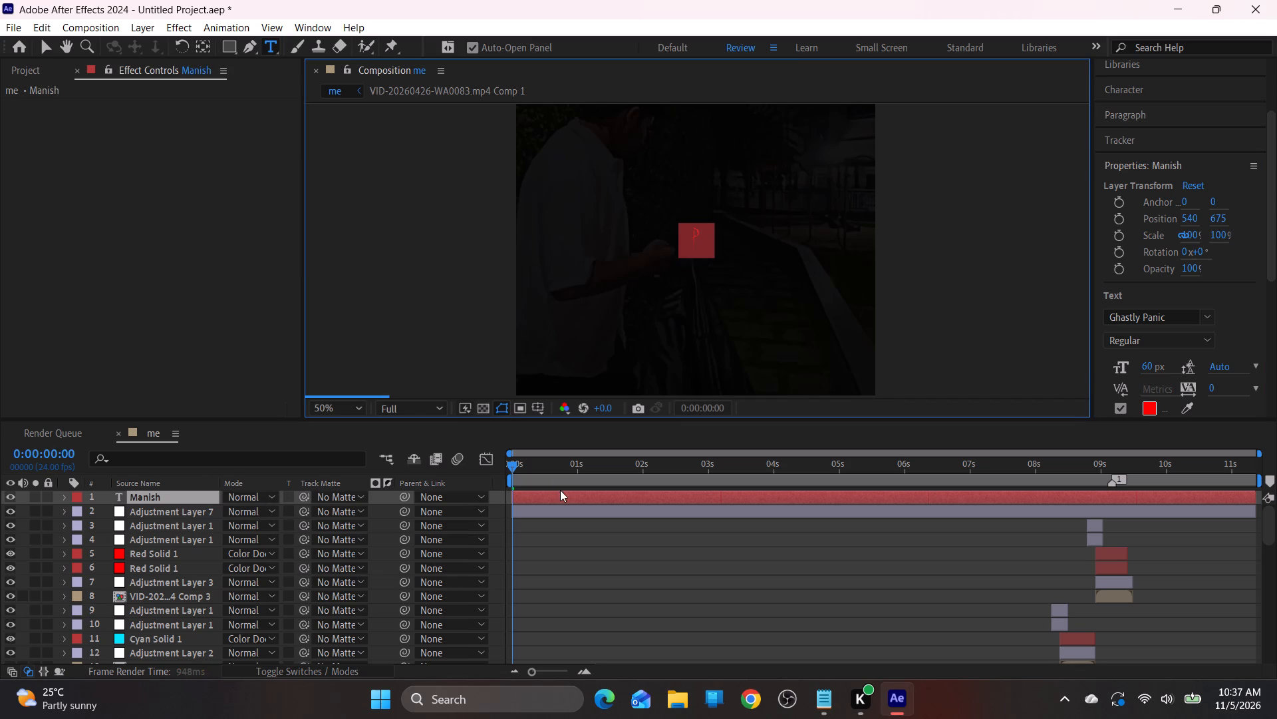
left_click(559, 497)
key("p")
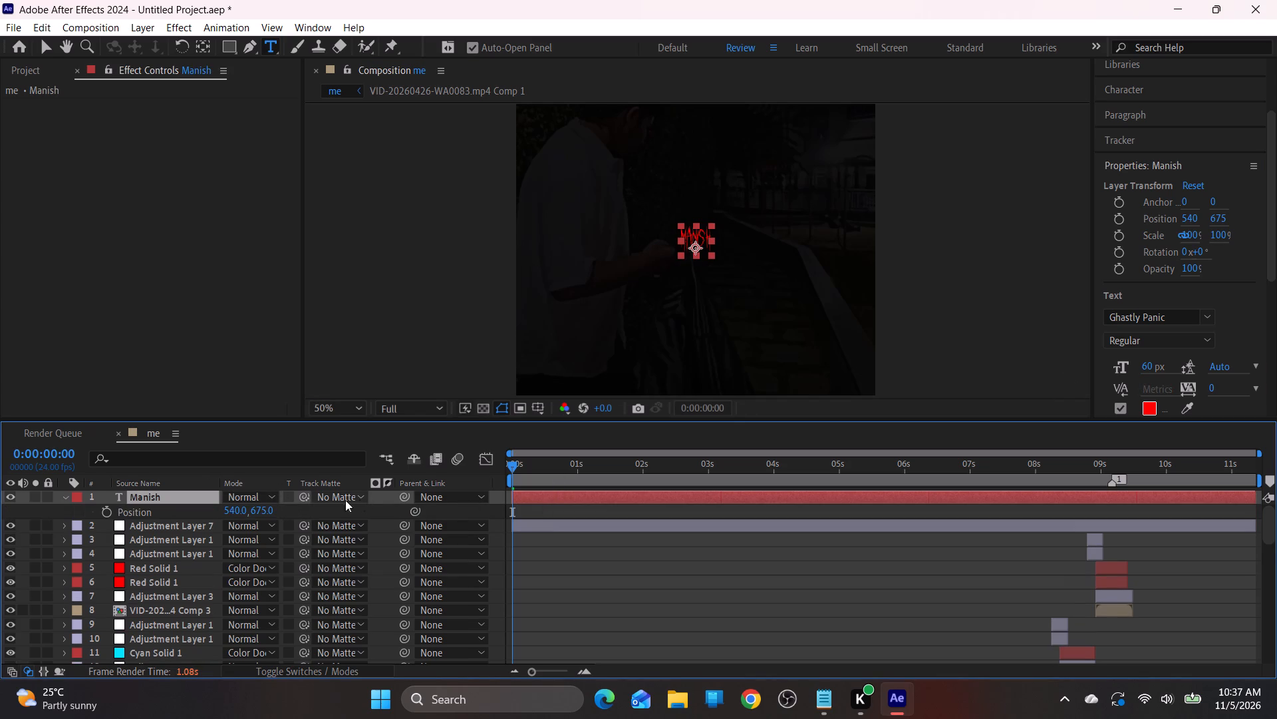
left_click_drag(266, 515, 522, 527)
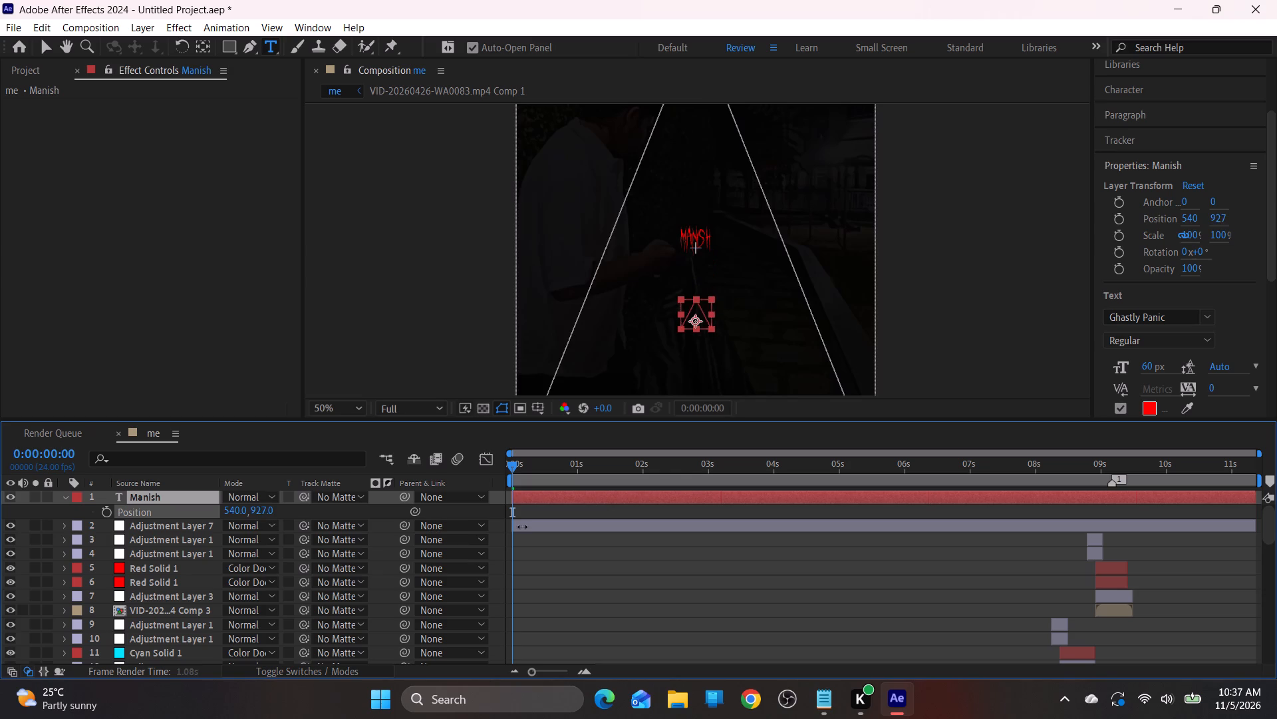
left_click_drag(522, 527, 527, 527)
scroll(1091, 226, "down", 2)
scroll(974, 262, "down", 2)
scroll(958, 269, "up", 2)
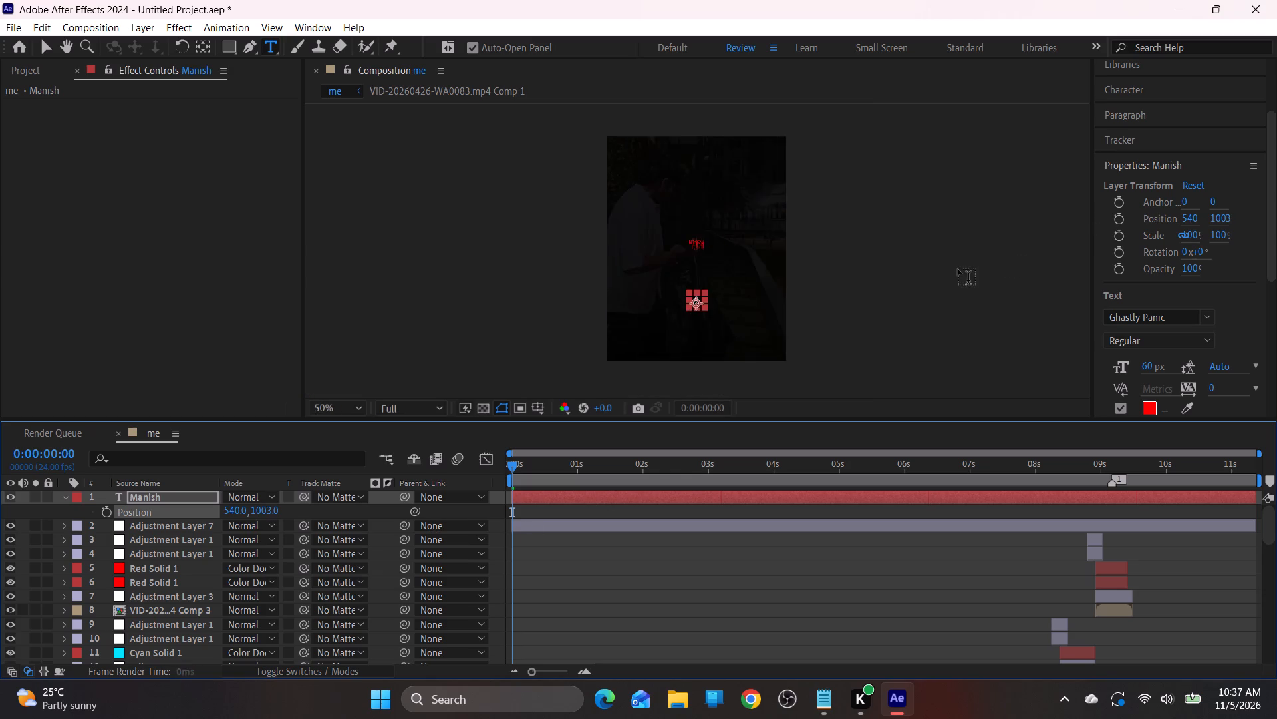
left_click_drag(269, 511, 294, 509)
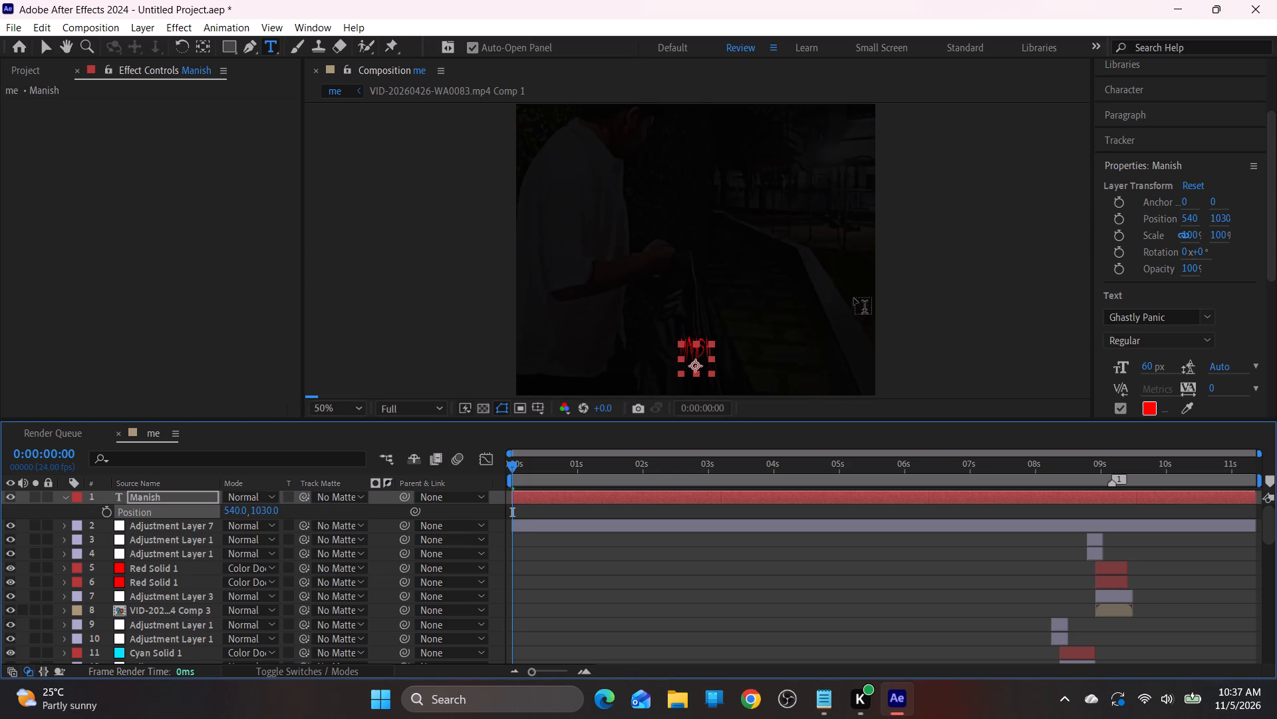
scroll(855, 298, "down", 1)
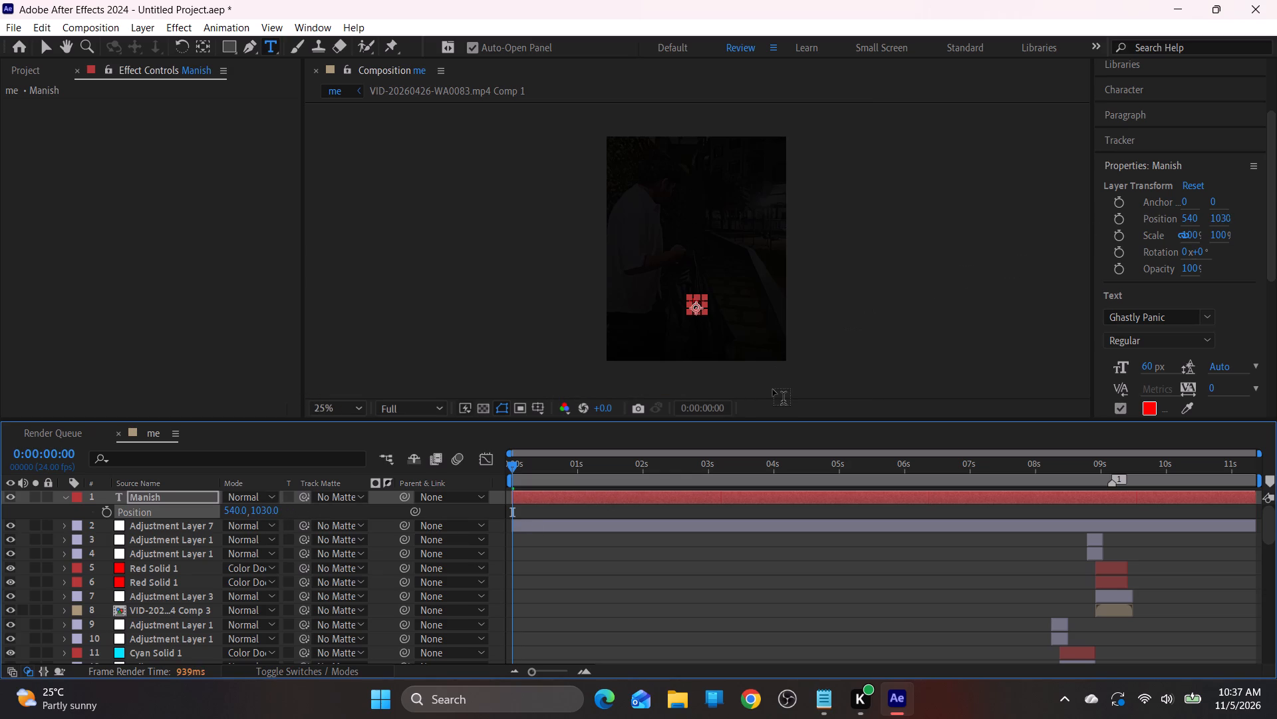
key("p")
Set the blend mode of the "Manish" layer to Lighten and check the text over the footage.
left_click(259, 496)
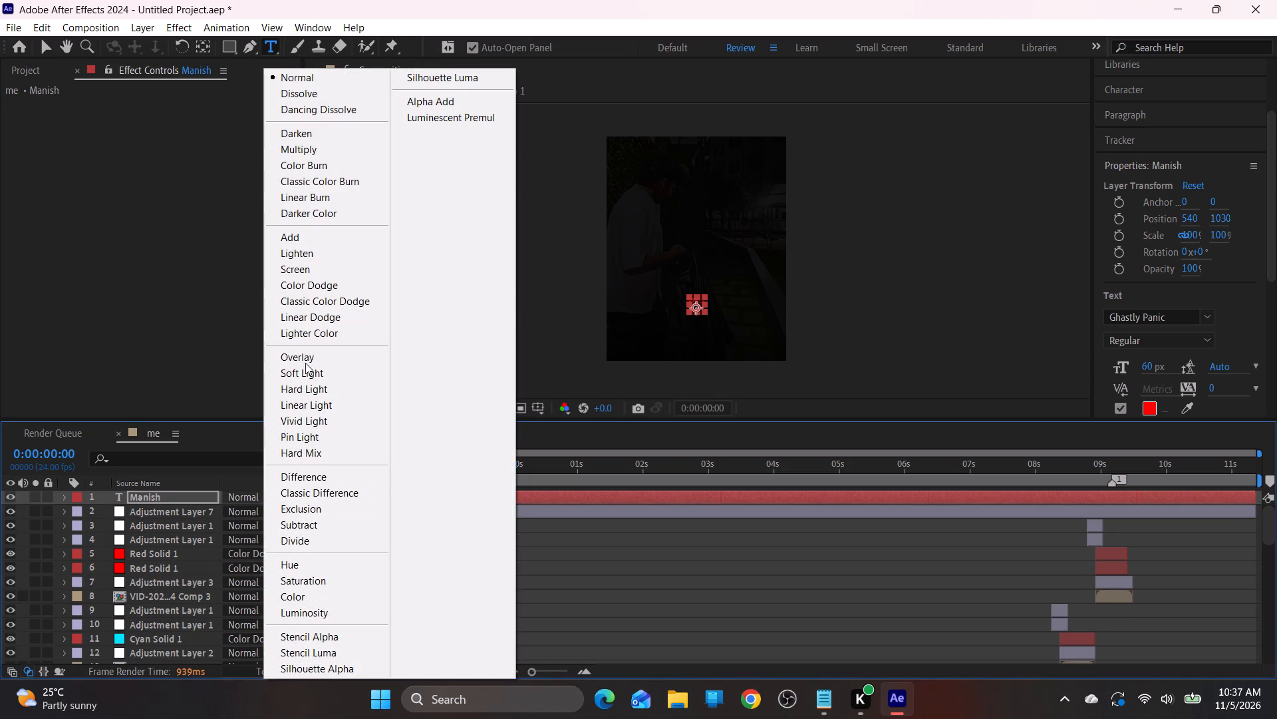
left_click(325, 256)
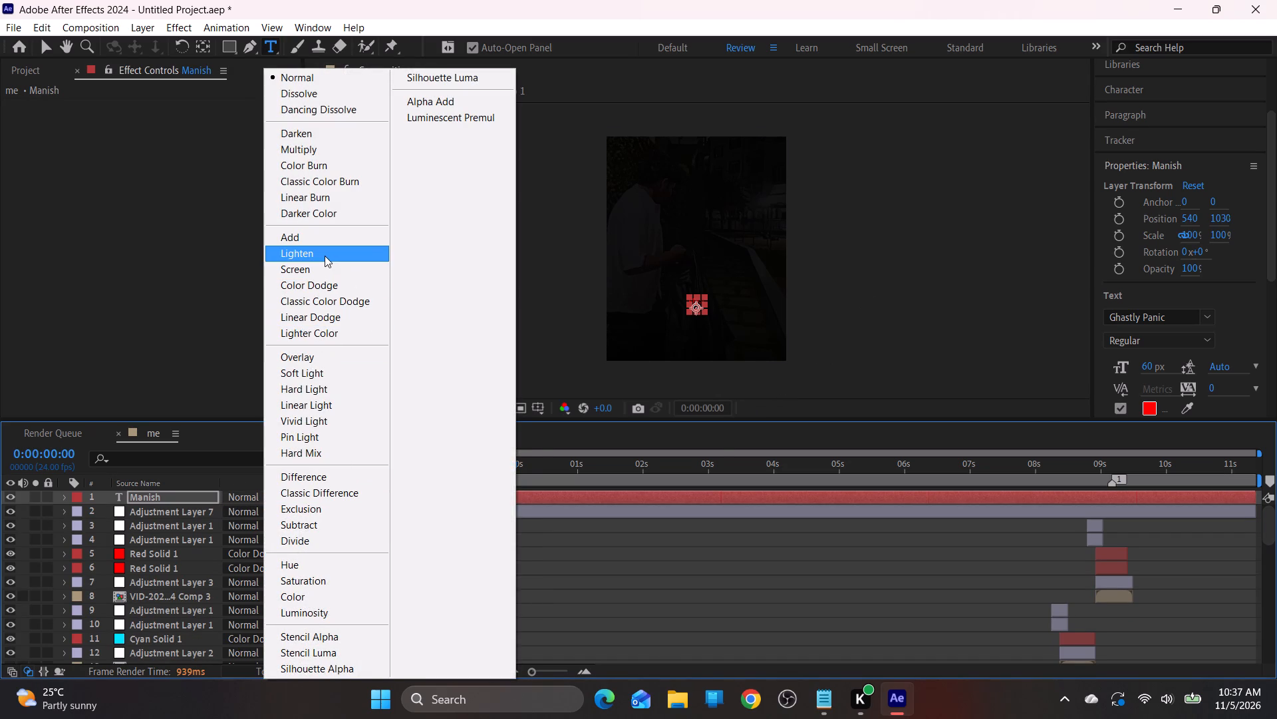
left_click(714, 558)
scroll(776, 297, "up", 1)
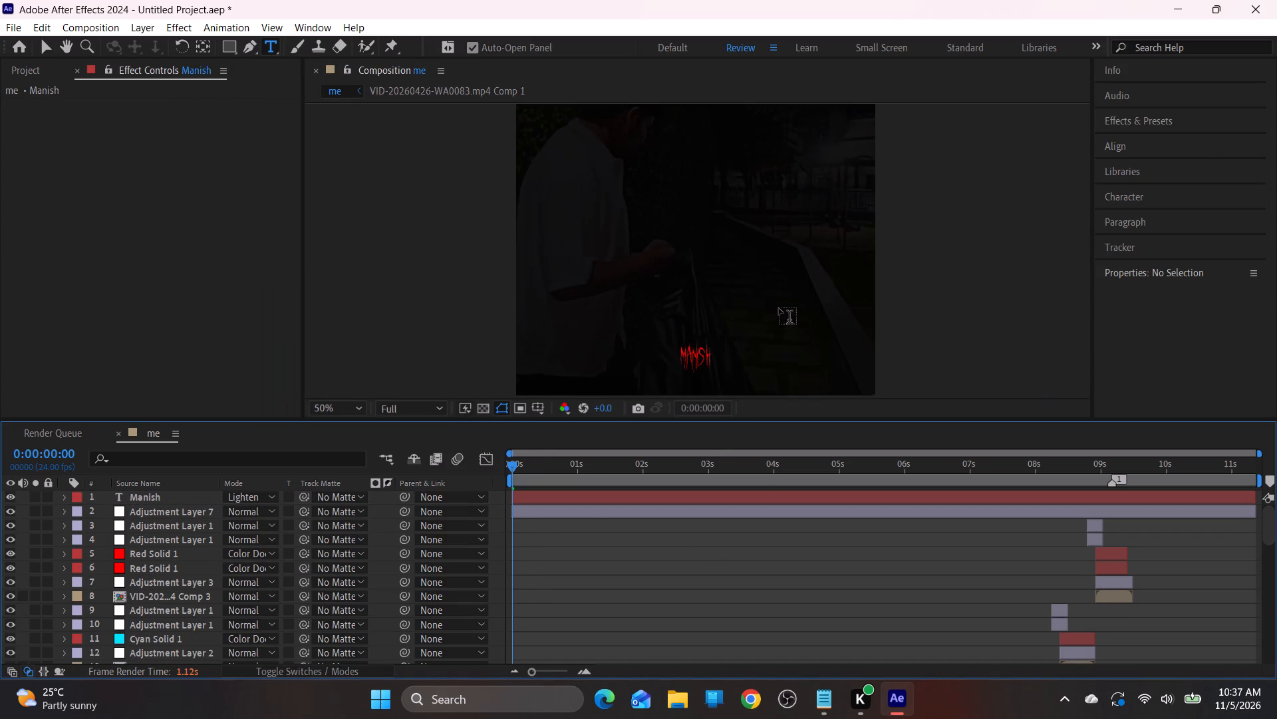
Set the "Manish" layer's blend mode to Color Dodge, viewing the frame at 0:00:02:03.
left_click_drag(637, 461, 650, 459)
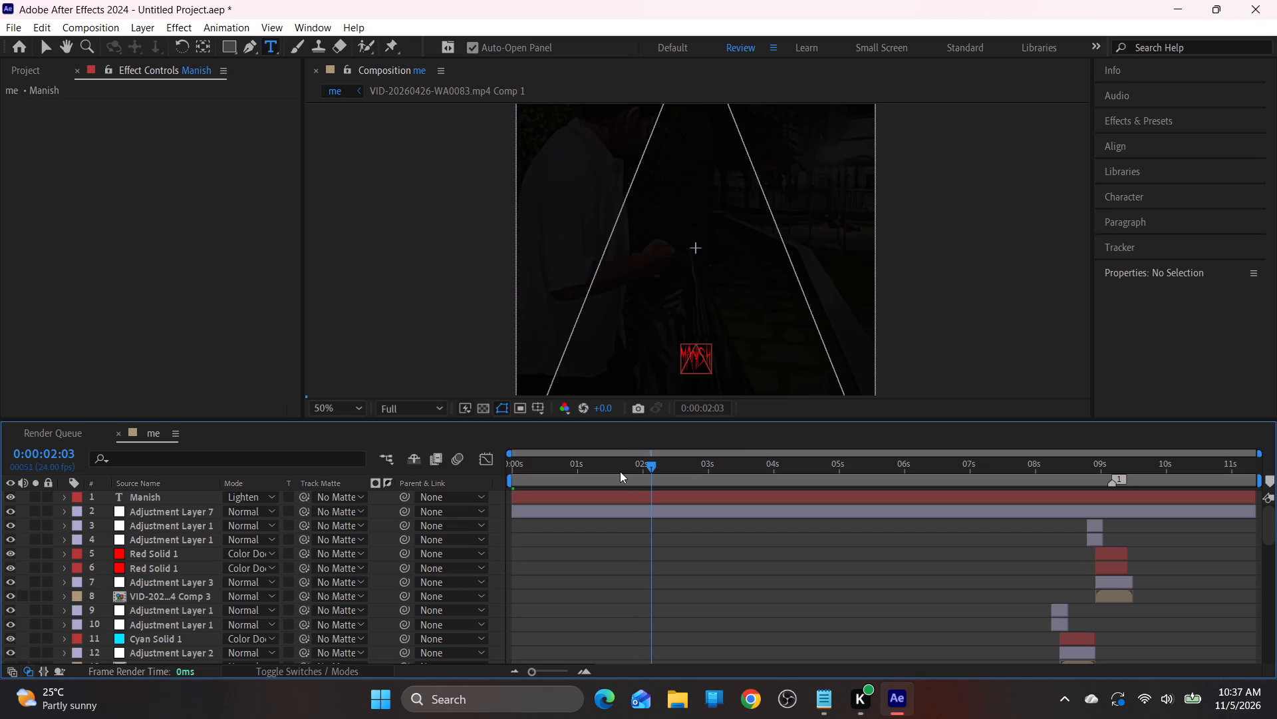
left_click(261, 492)
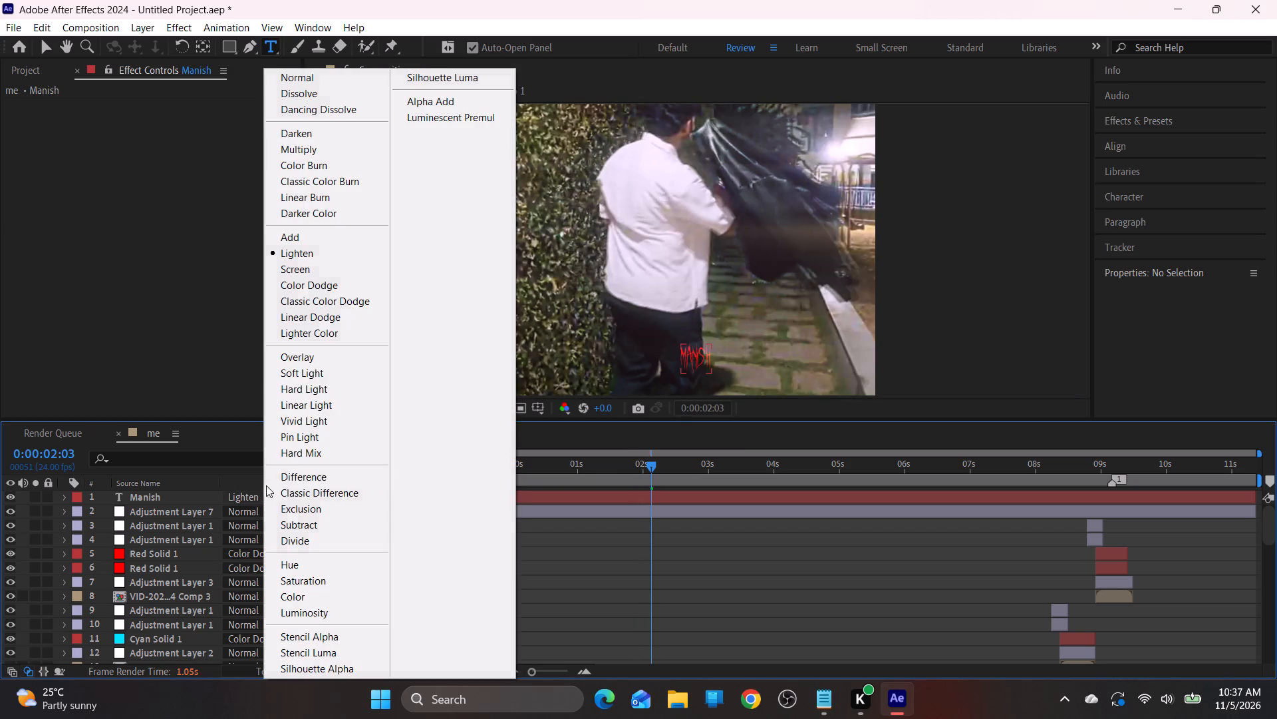
left_click(297, 290)
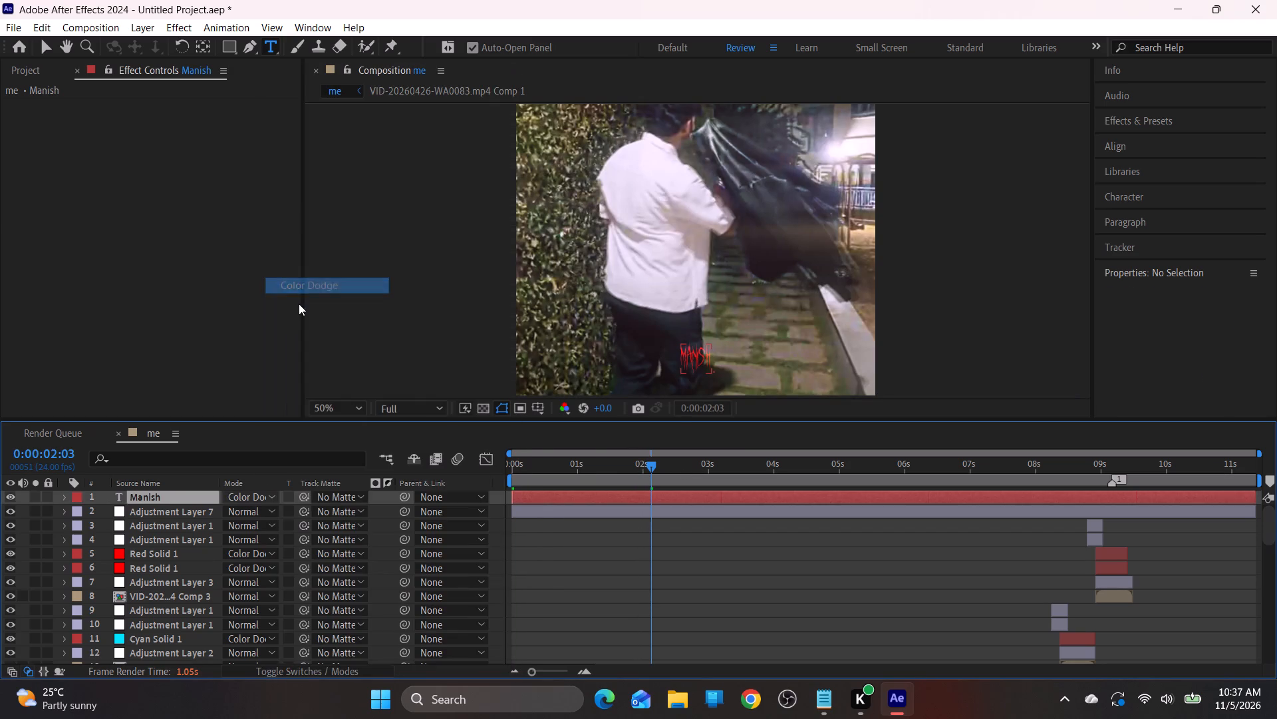
Examine the "Manish" text against the footage at 0:00:02:05, both close up and in the whole frame.
left_click_drag(652, 463, 666, 457)
scroll(770, 373, "up", 1)
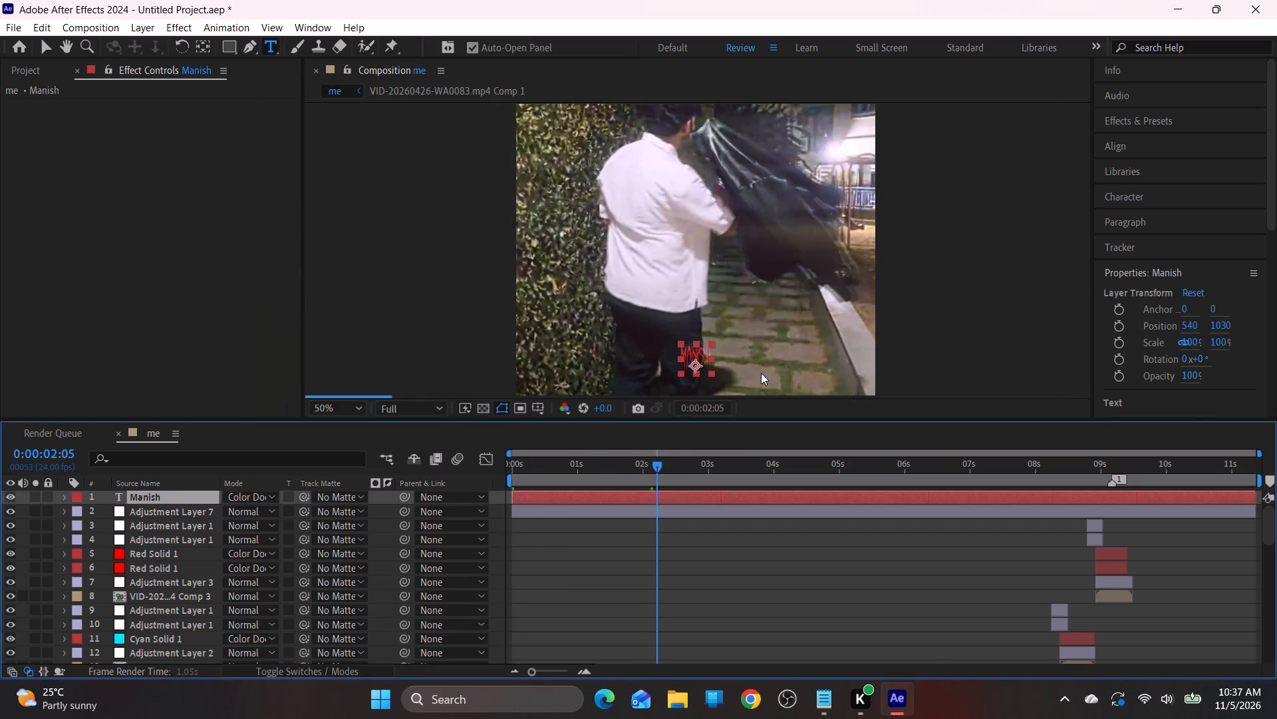
scroll(762, 326, "down", 2, "alt")
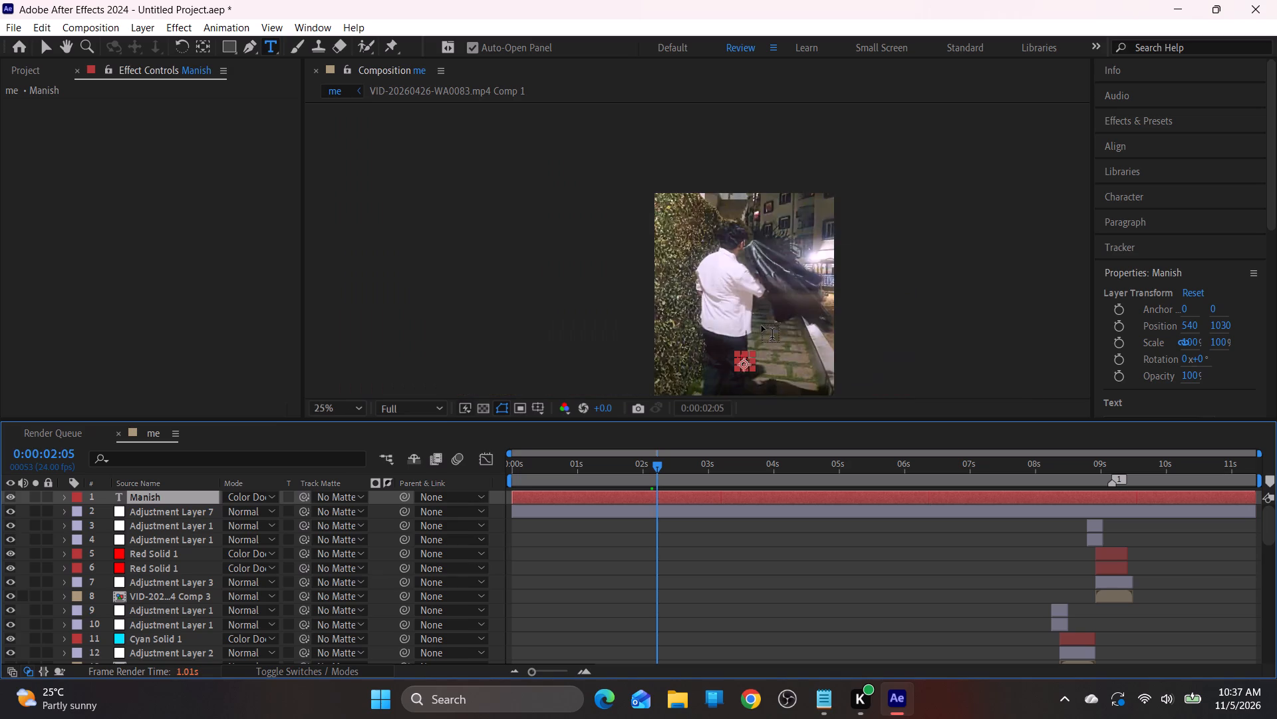
scroll(762, 326, "up", 1, "alt")
scroll(761, 325, "down", 2)
scroll(761, 325, "up", 1)
scroll(761, 325, "down", 1, "ctrl")
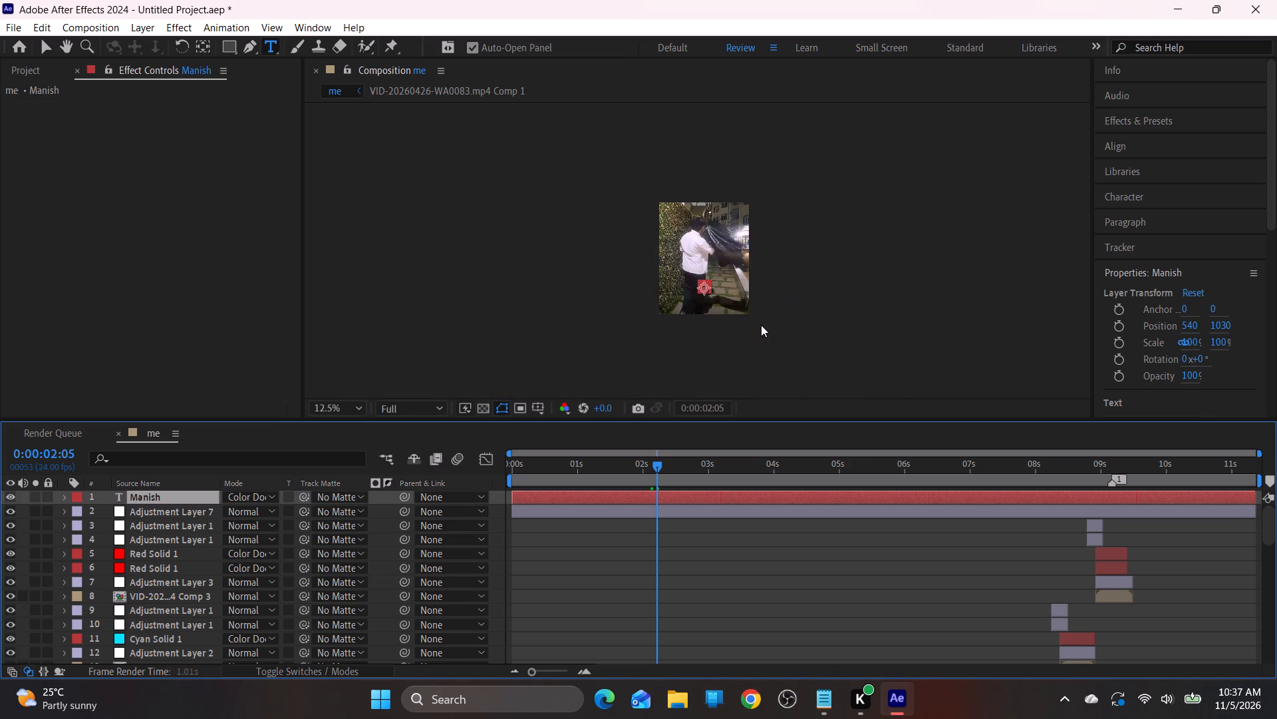
scroll(761, 325, "up", 1, "ctrl")
scroll(761, 325, "down", 1, "ctrl")
scroll(735, 334, "down", 1)
scroll(690, 312, "up", 2)
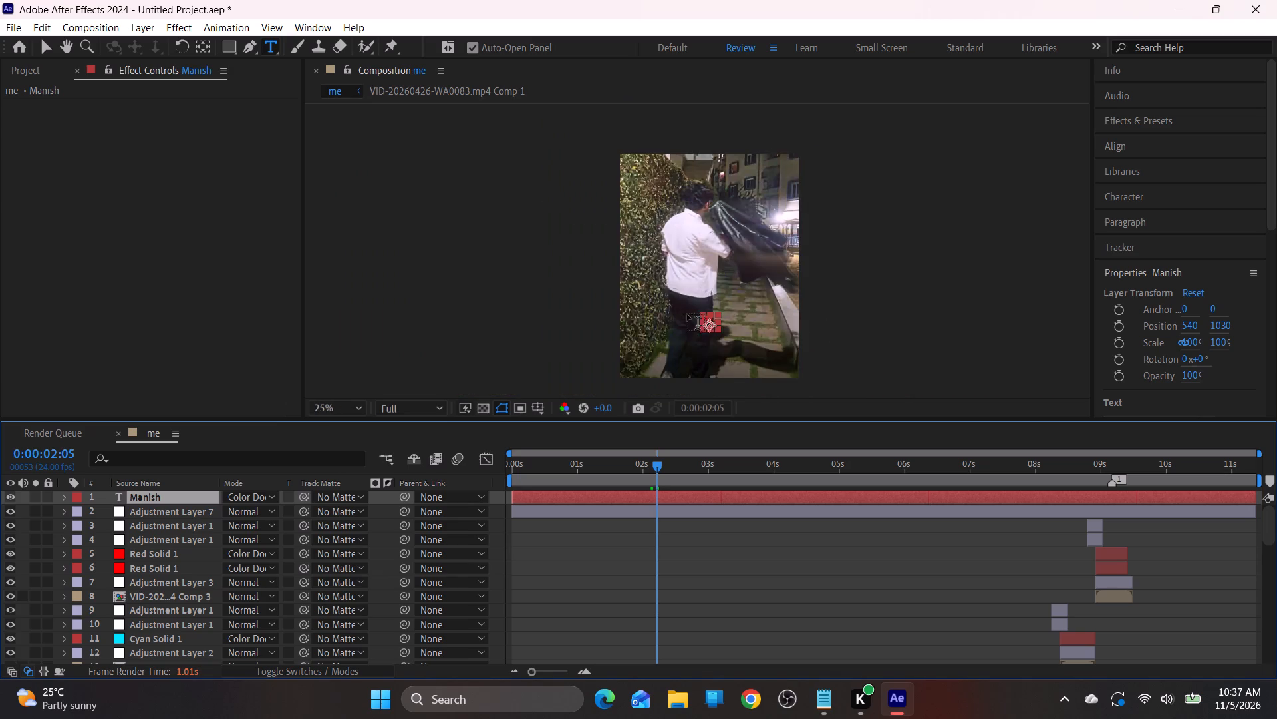
scroll(720, 343, "up", 2)
scroll(724, 350, "down", 1)
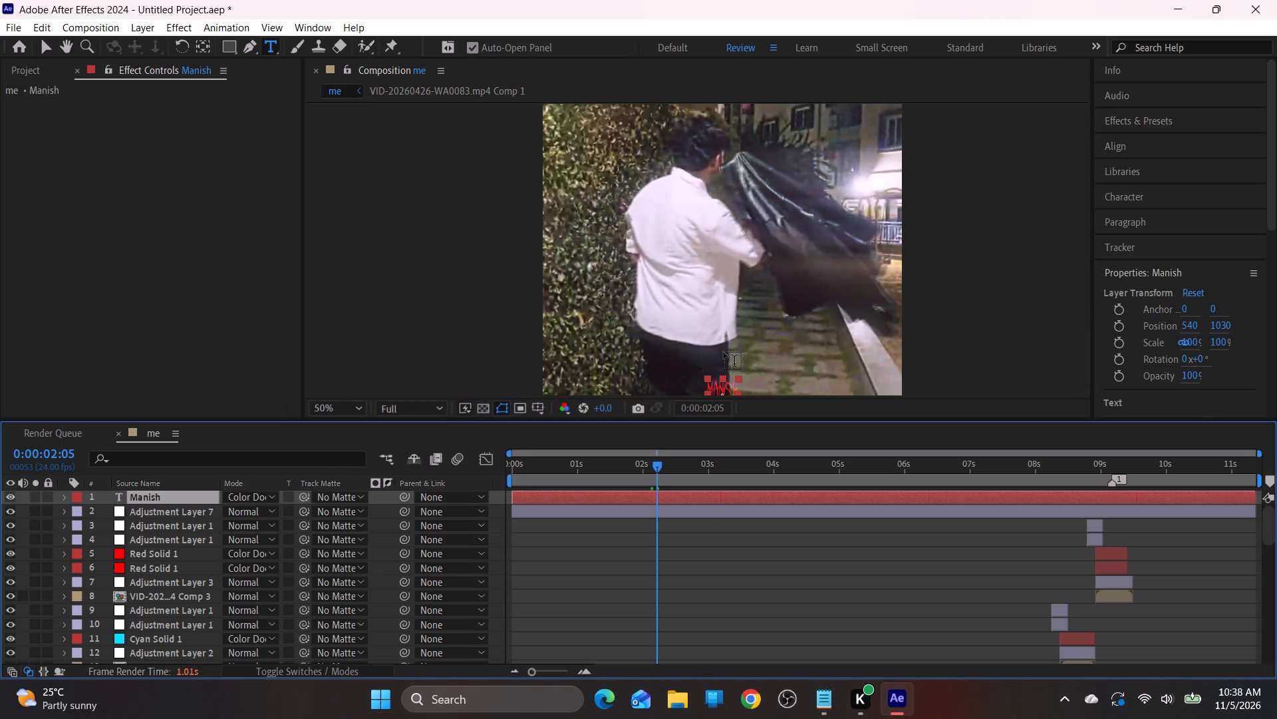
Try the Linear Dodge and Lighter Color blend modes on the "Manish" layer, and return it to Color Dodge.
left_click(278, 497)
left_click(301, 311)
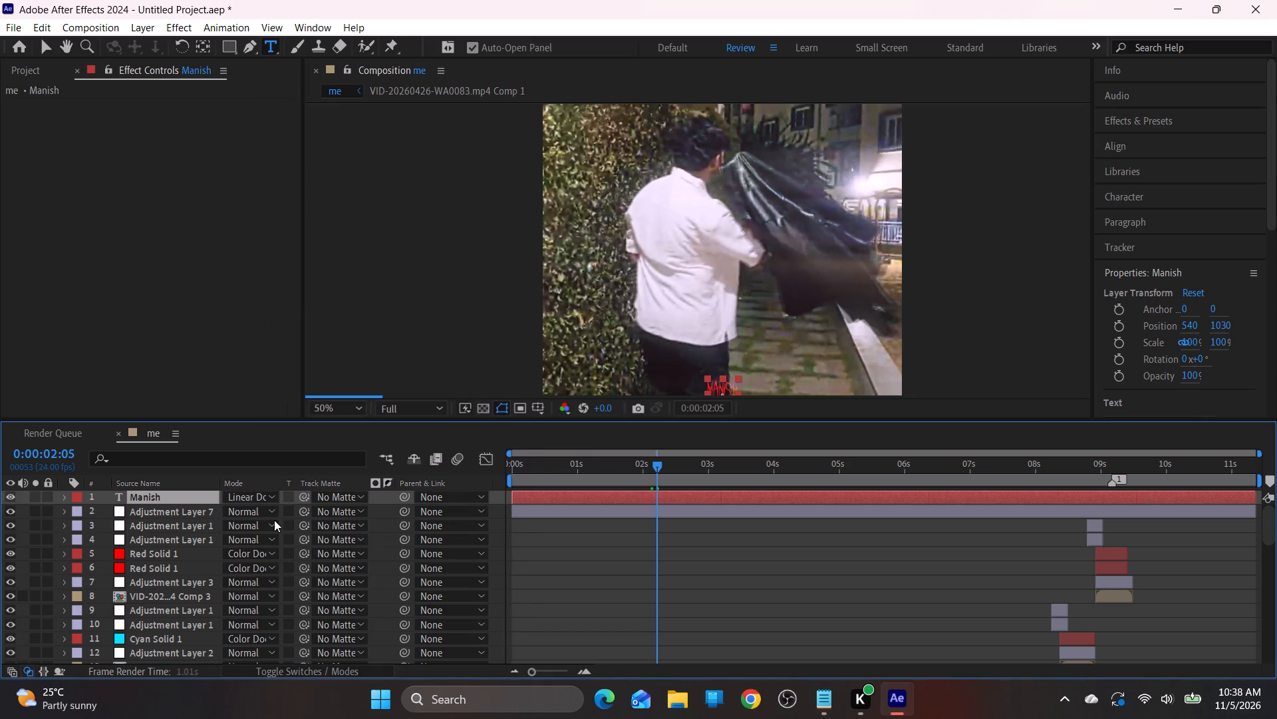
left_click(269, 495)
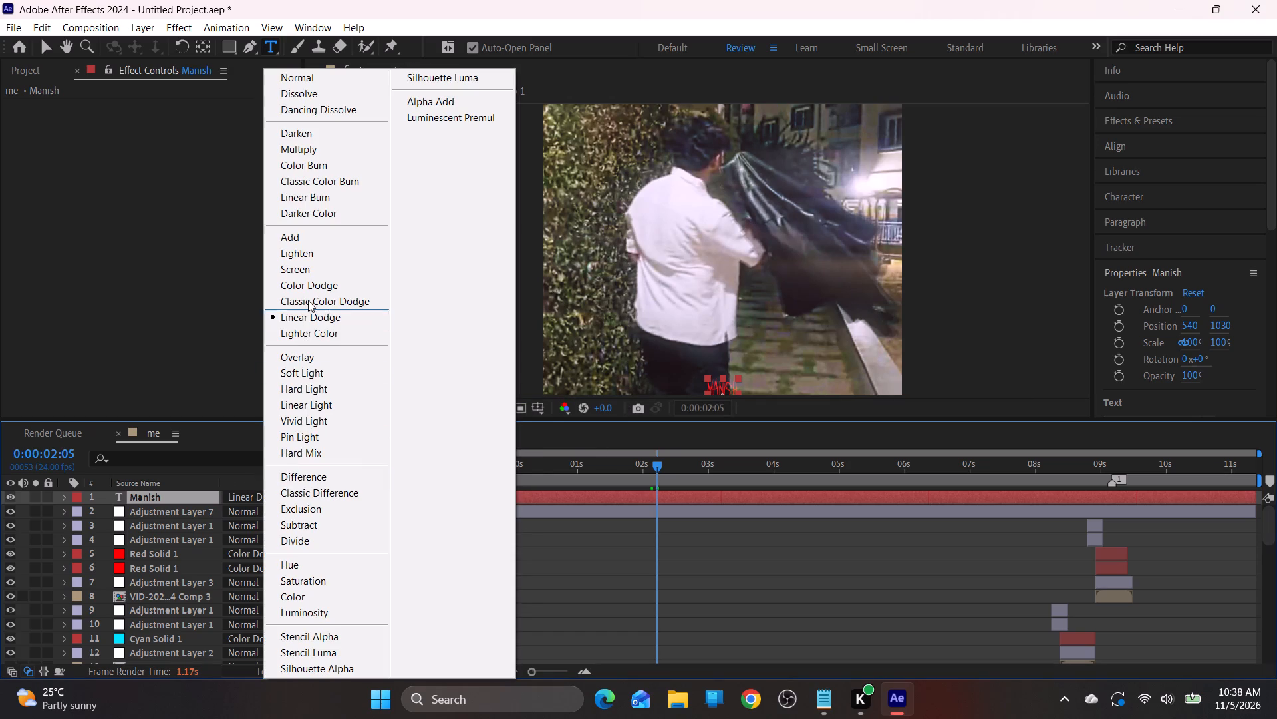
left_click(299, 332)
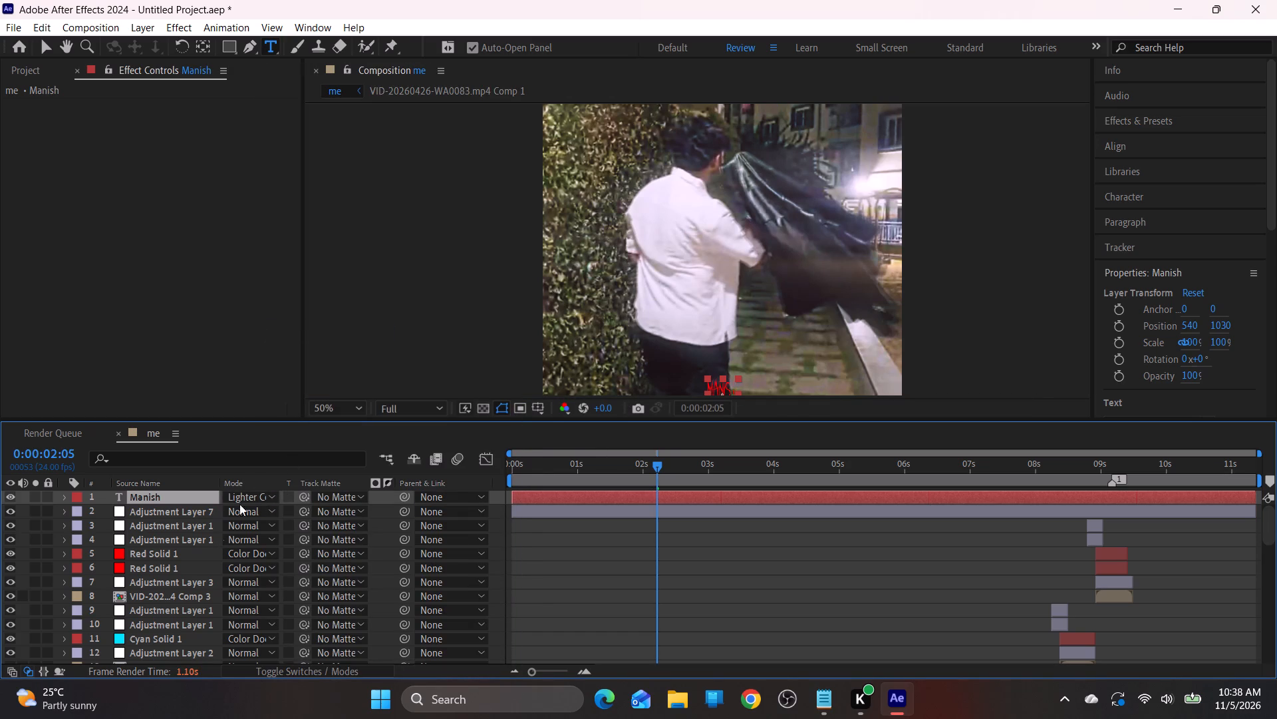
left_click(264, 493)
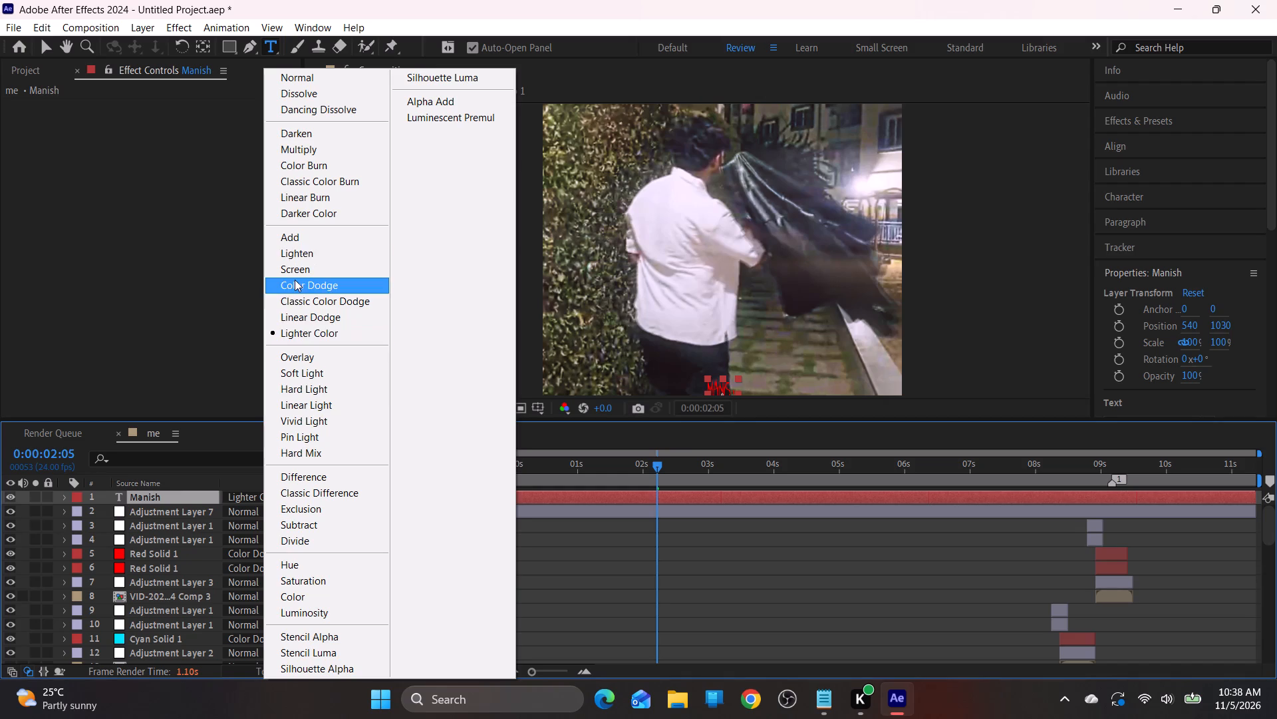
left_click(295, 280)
Apply the Deep Glow 2 effect to the "Manish" text layer.
left_click(648, 494)
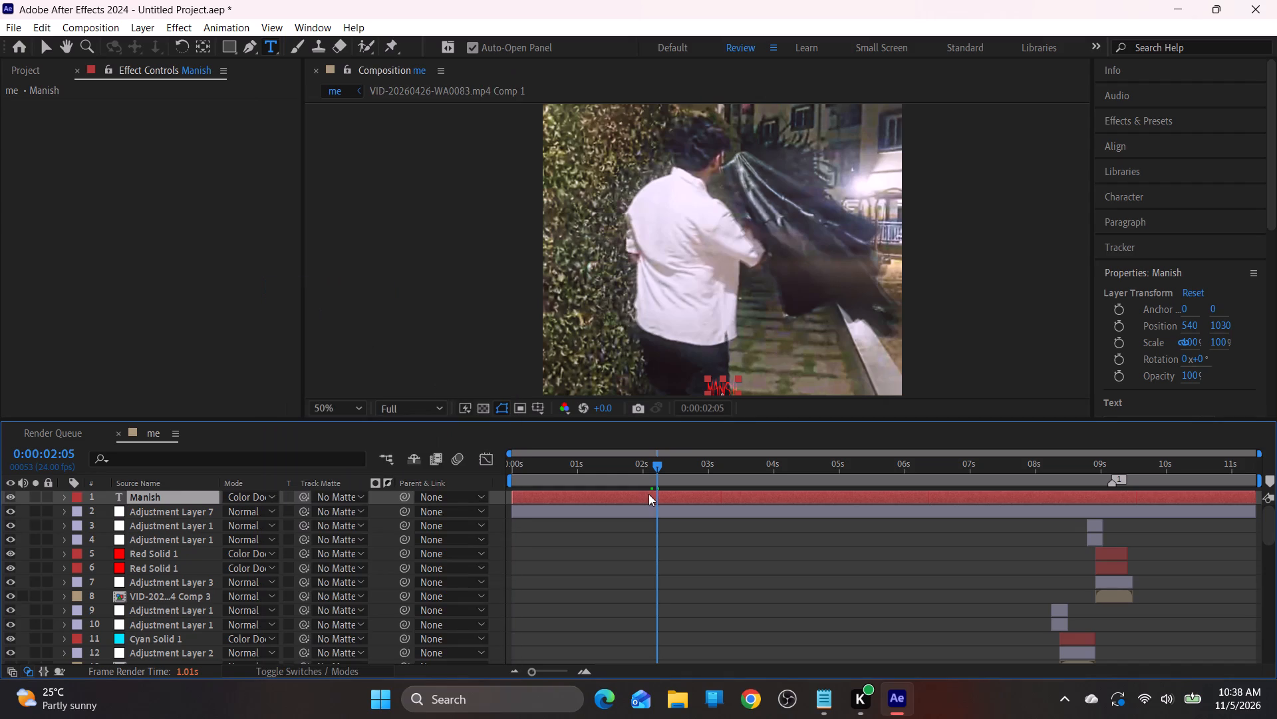
key("ctrl+space")
type("dee")
key("Return")
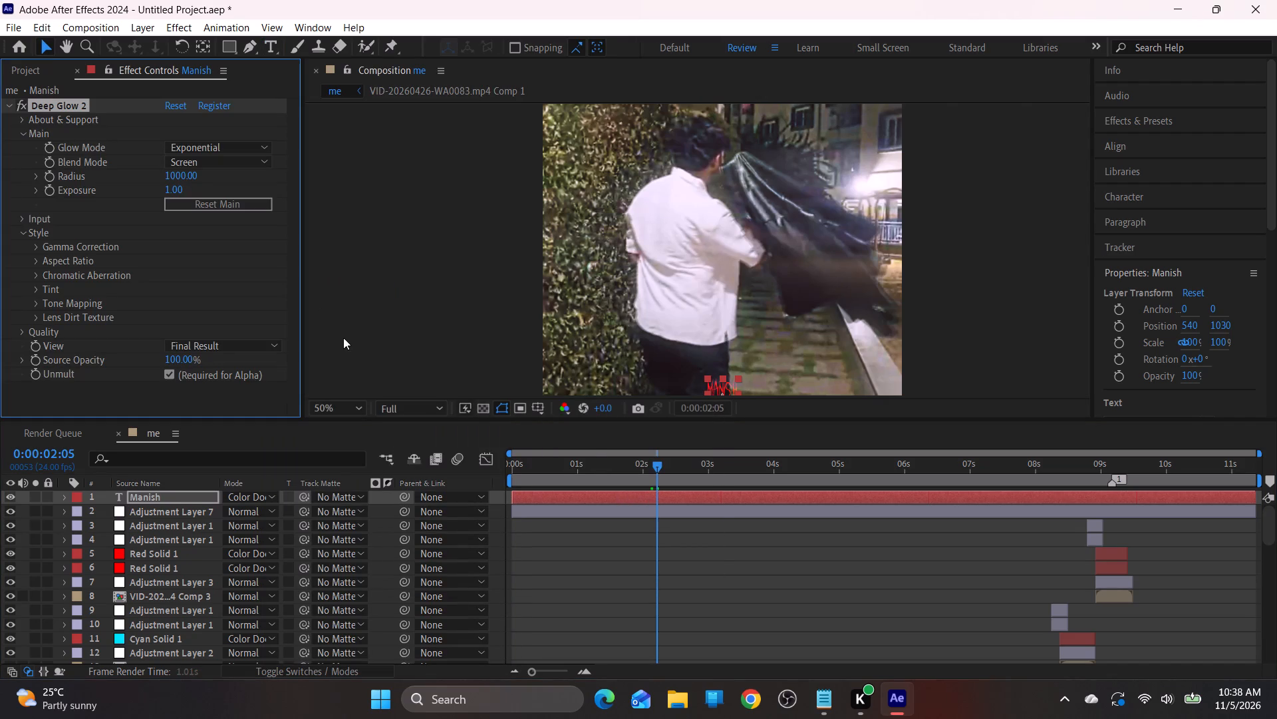
Set the Deep Glow 2 Exposure on the "Manish" layer to 0.05.
left_click(167, 194)
type("0.")
key("1")
key("BackSpace")
key("0")
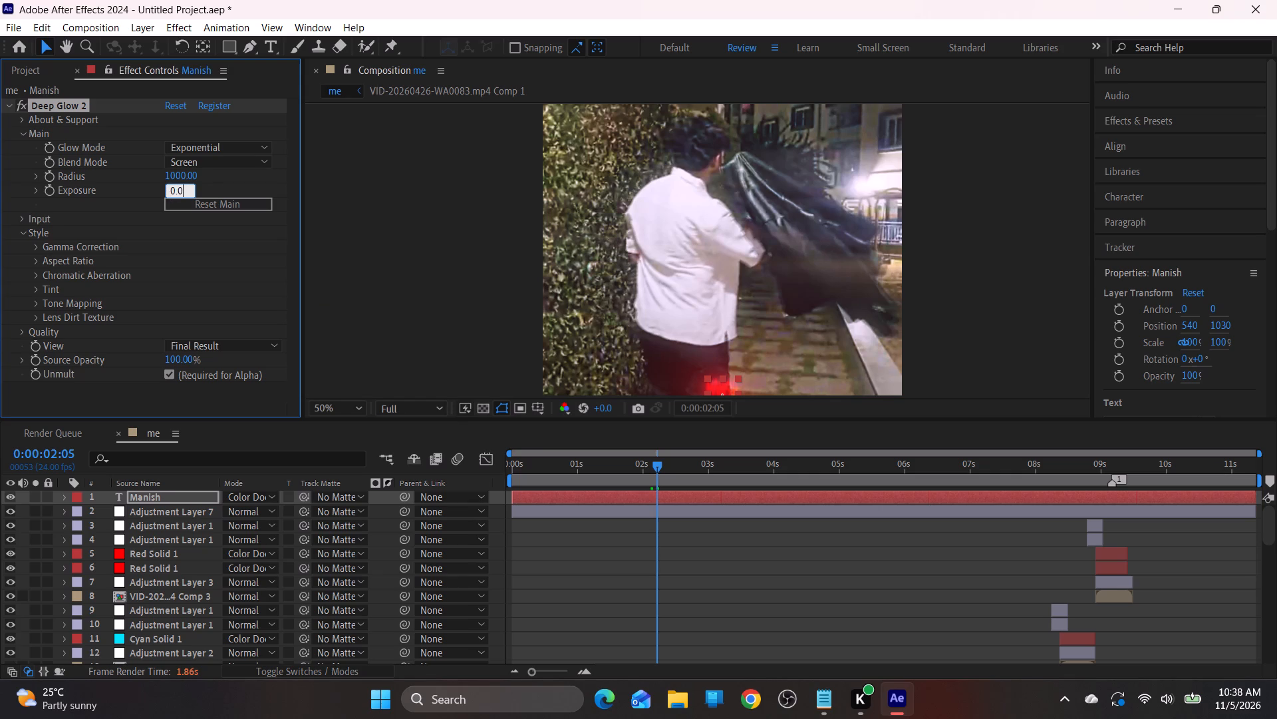
key("5")
Set the Deep Glow 2 Radius on the "Manish" text layer to 400.
left_click(189, 175)
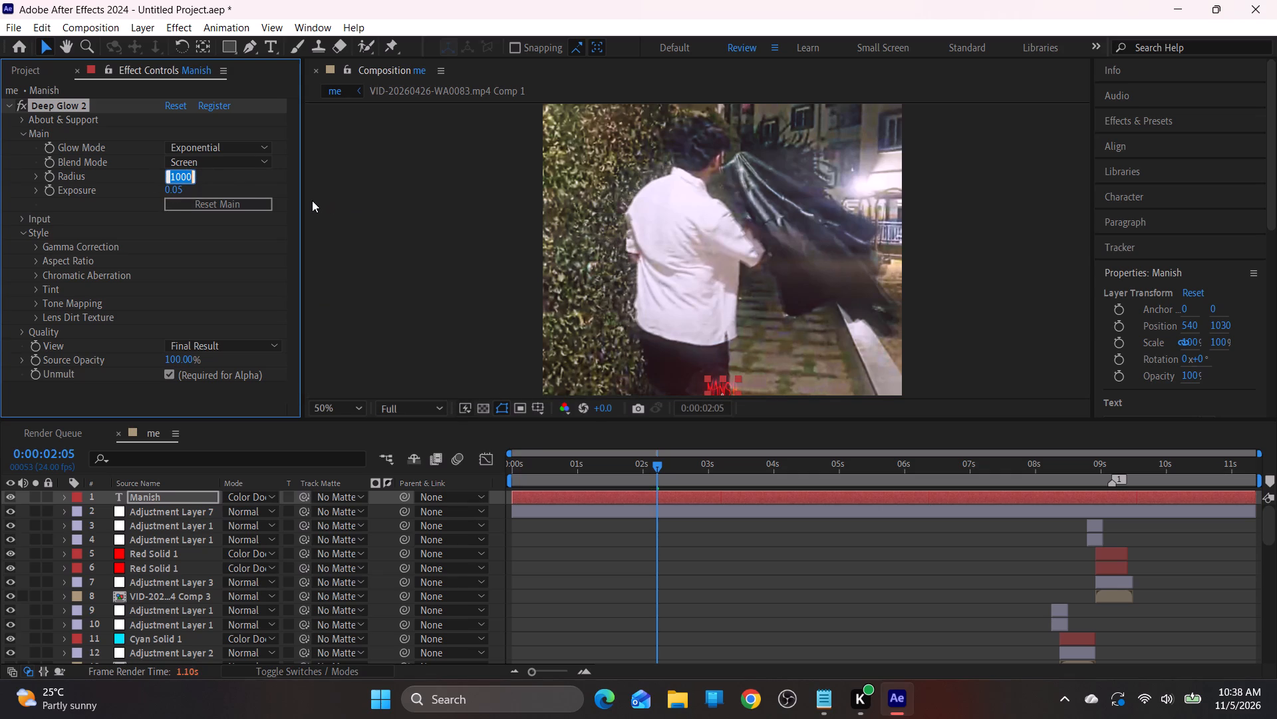
key("2")
key("BackSpace")
type("400")
left_click(249, 180)
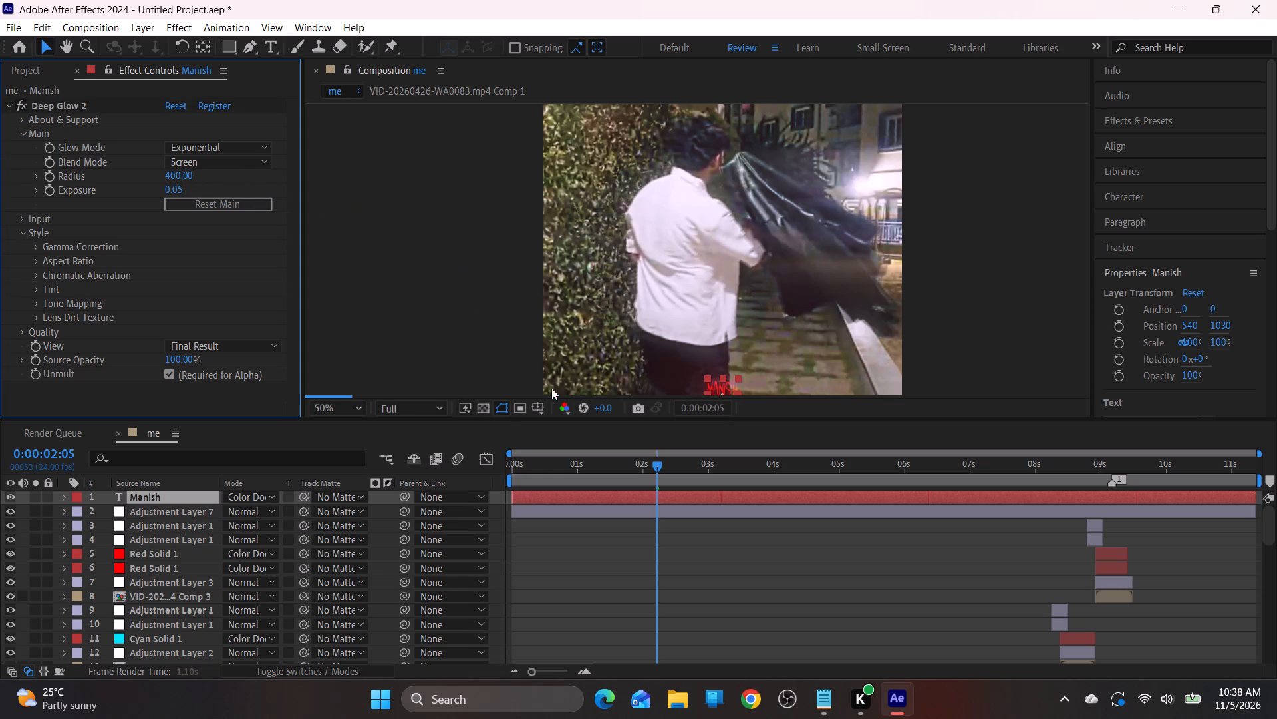
scroll(638, 340, "down", 1)
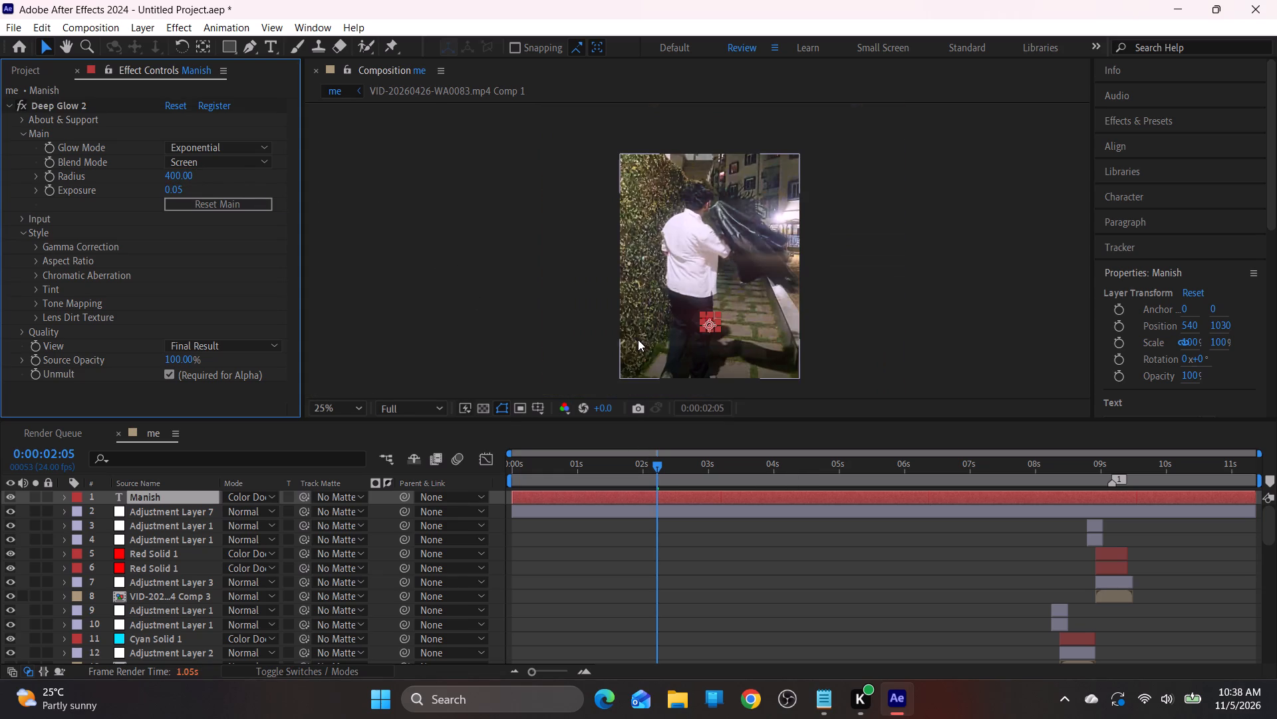
left_click(546, 322)
scroll(708, 344, "up", 2)
scroll(712, 342, "down", 1)
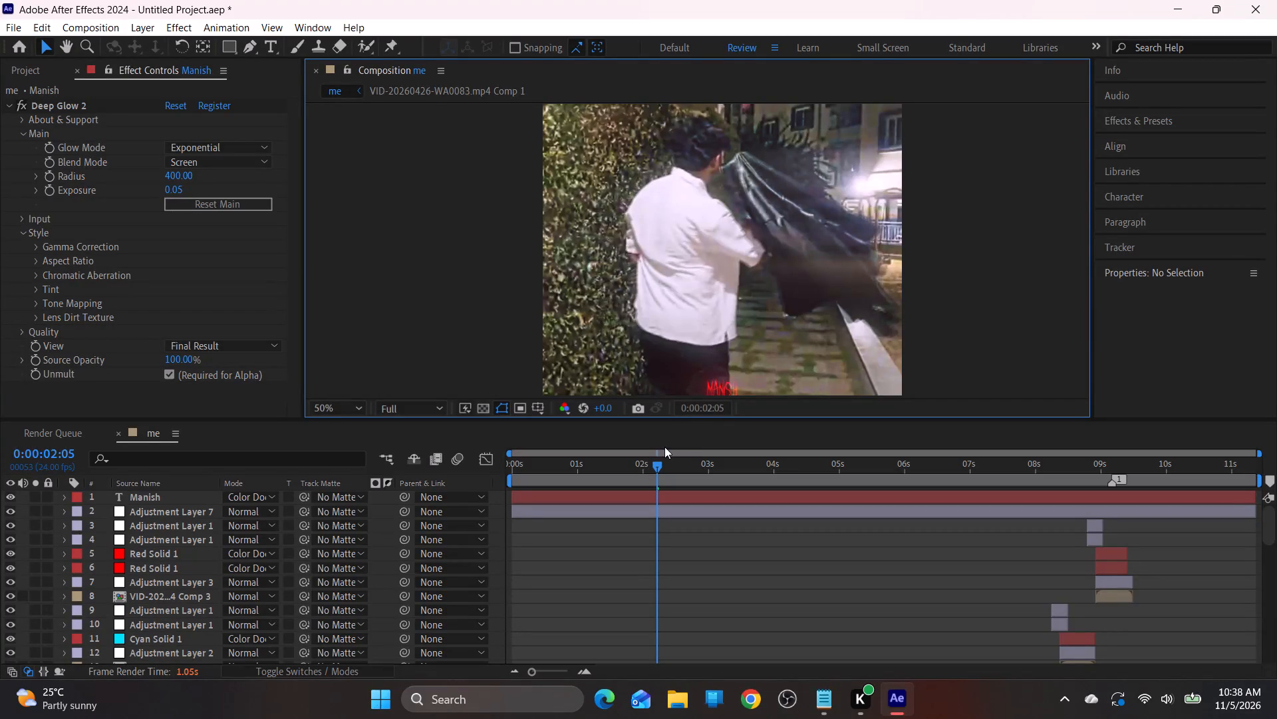
Split Adjustment Layer 7 at 0:00:09:13, where the last clip ends, and delete the part after it.
left_click_drag(655, 460, 1276, 478)
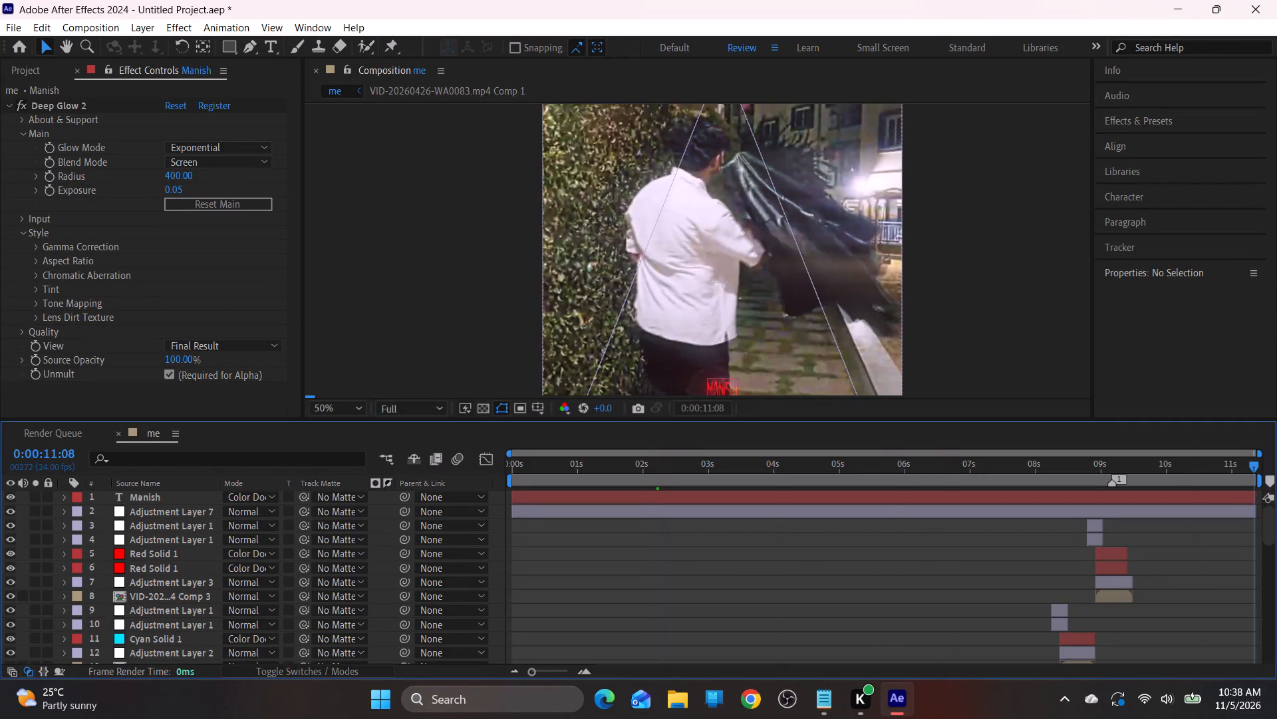
left_click_drag(1276, 478, 1276, 480)
type("---")
scroll(1124, 543, "down", 3)
scroll(1053, 551, "down", 1)
scroll(1053, 551, "up", 8)
left_click_drag(1193, 463, 1077, 476)
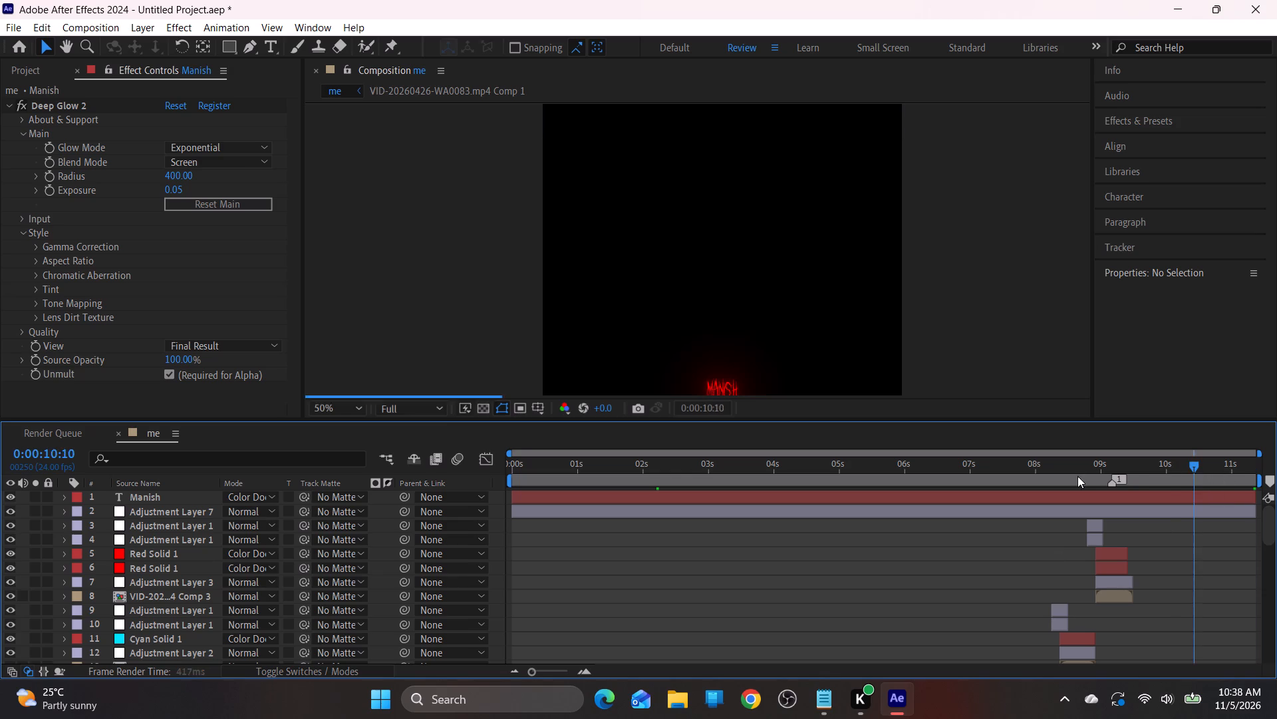
left_click_drag(1077, 476, 1136, 485)
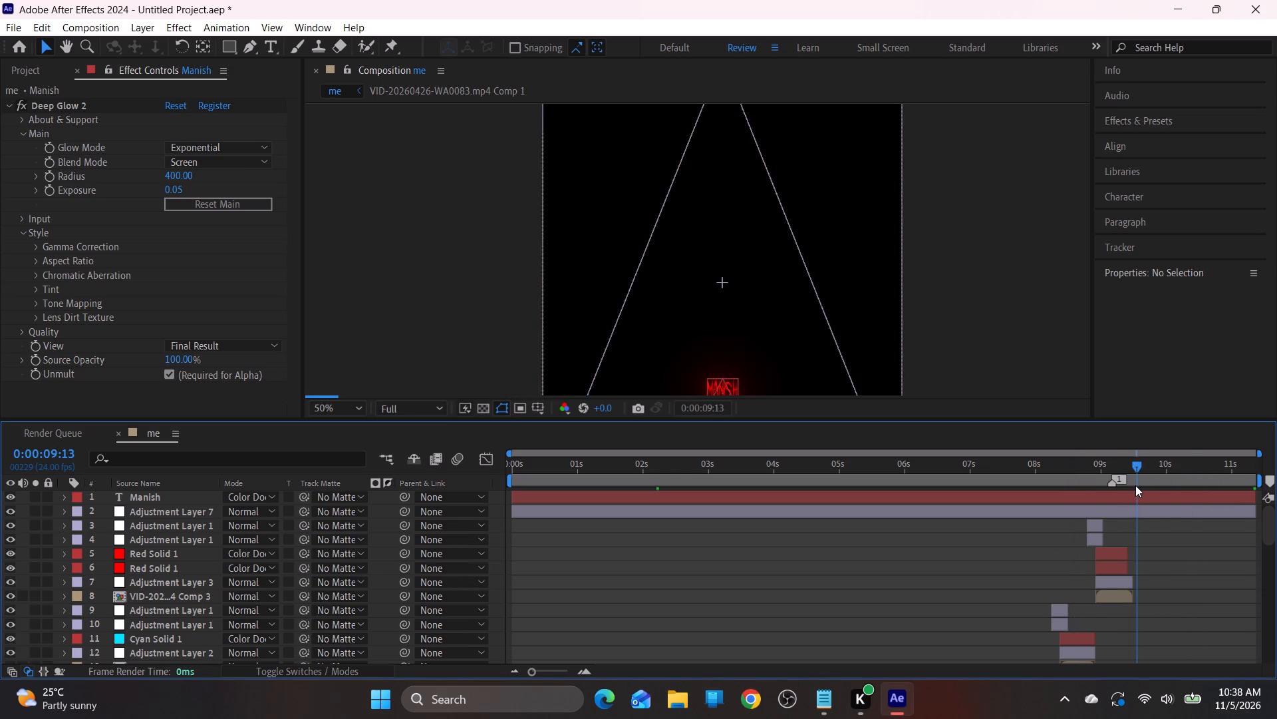
left_click(1145, 512)
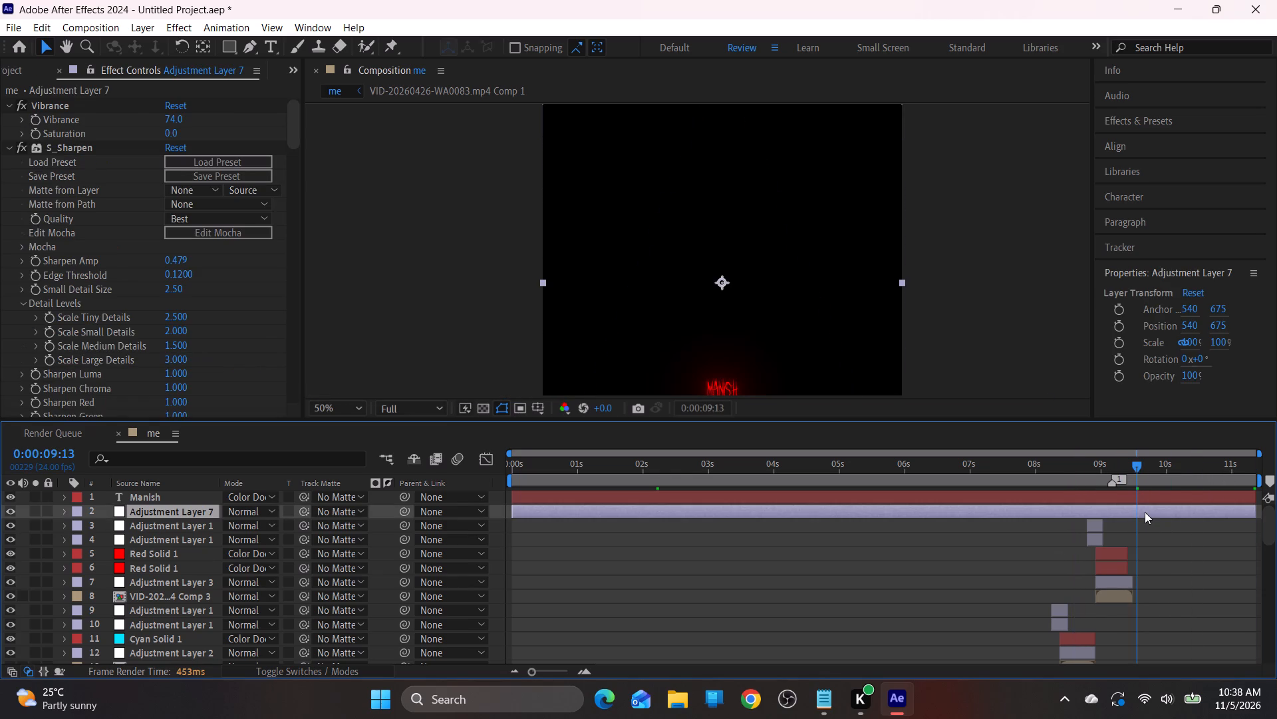
key("ctrl+d")
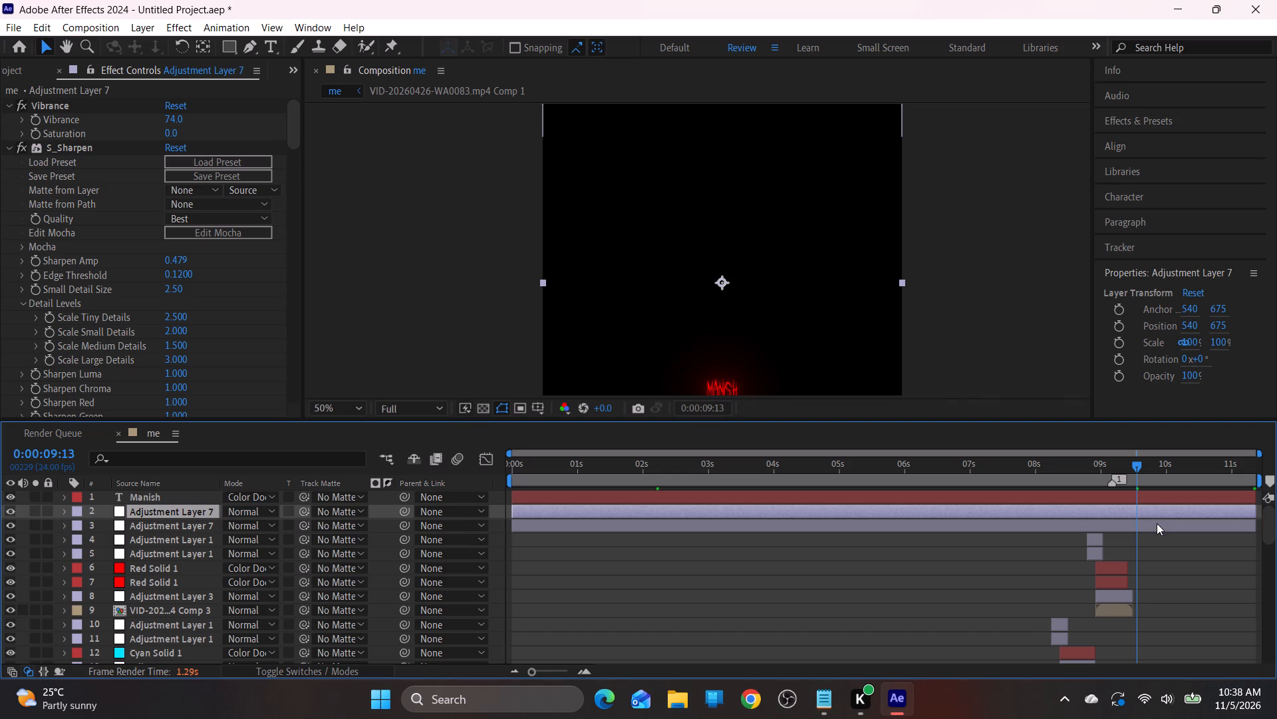
key("ctrl+z")
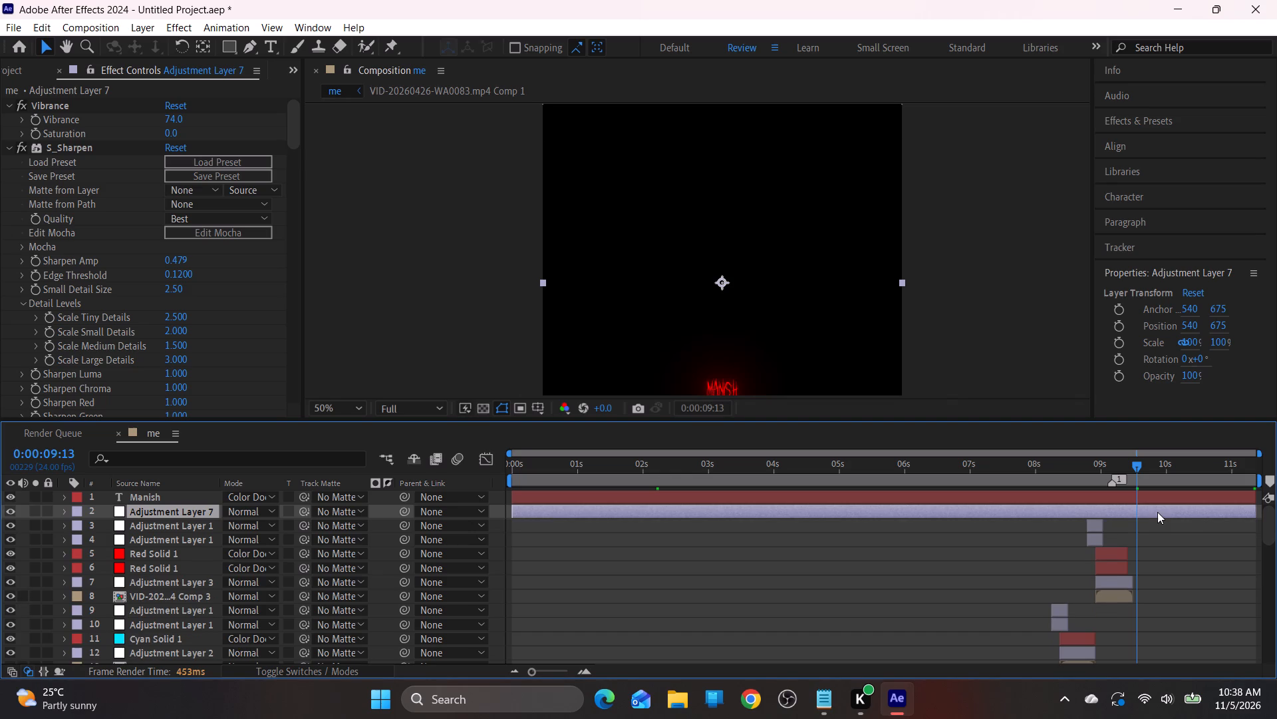
key("ctrl+shift+d")
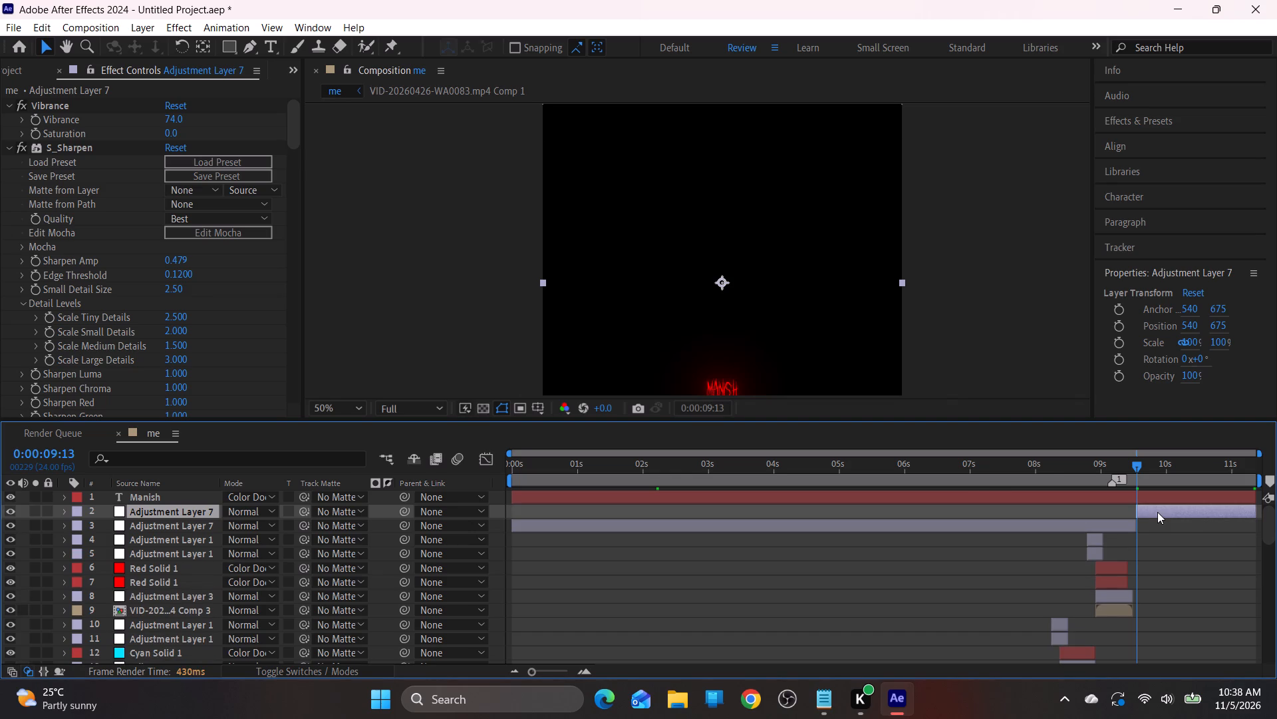
key("Delete")
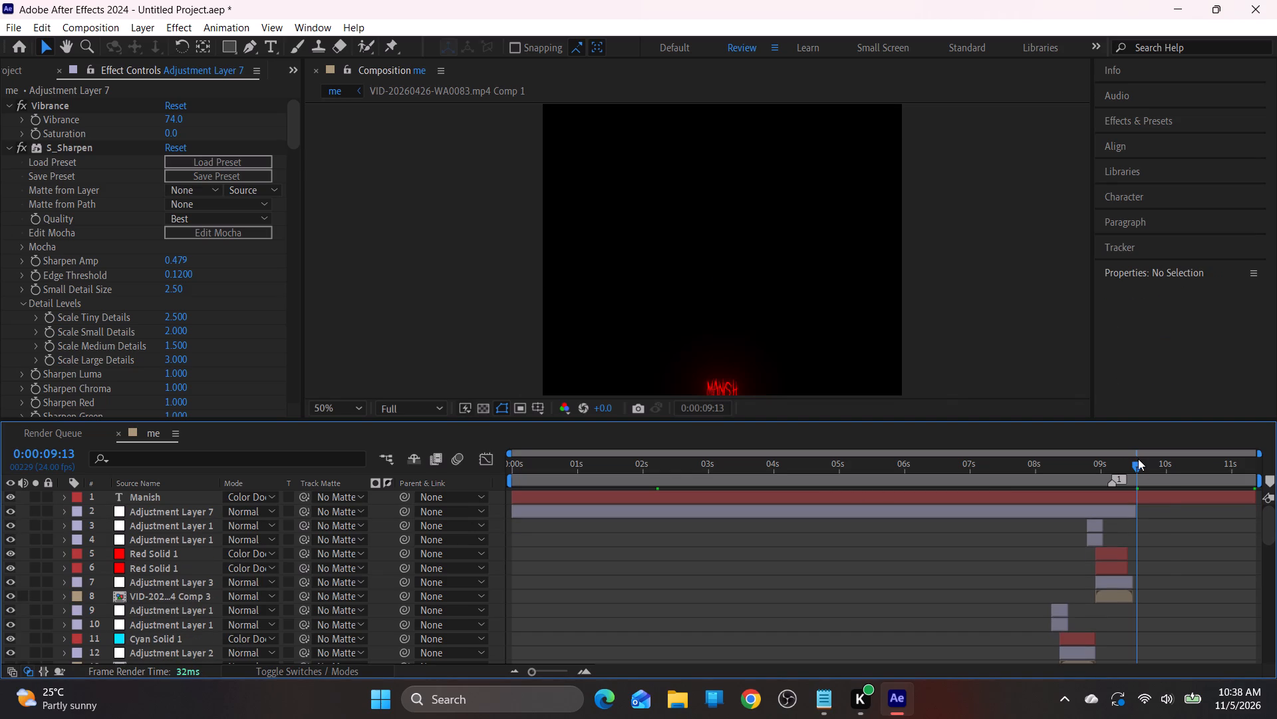
Trim the "Manish" text layer to end at 0:00:10:07 by splitting it there and removing the remainder.
left_click_drag(1138, 459, 1161, 471)
left_click_drag(1139, 465, 1187, 471)
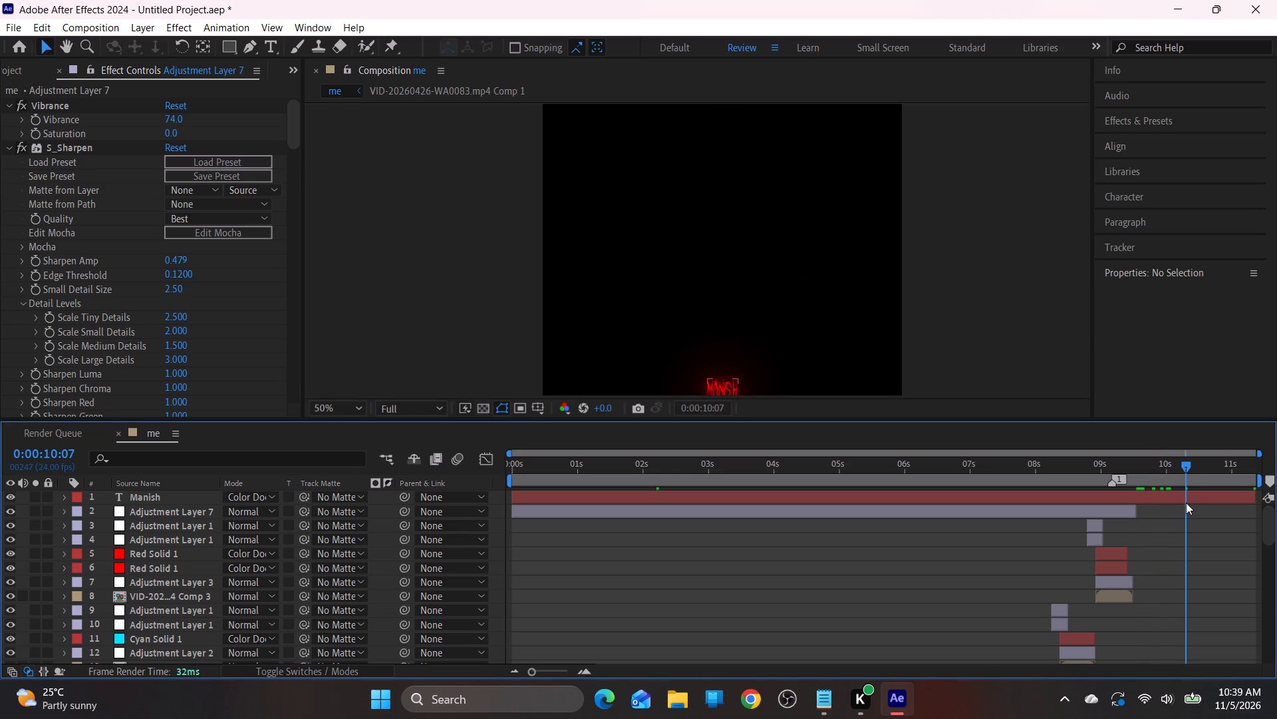
key("ctrl+shift+d")
key("Delete")
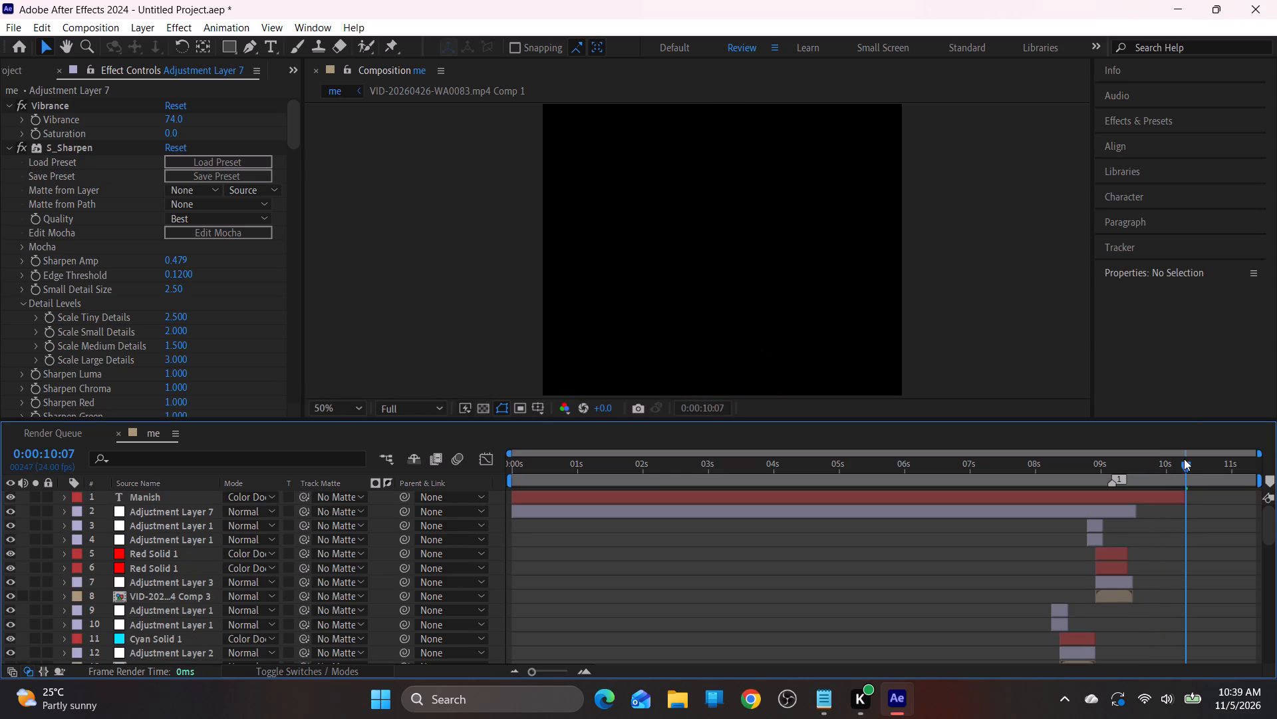
Fade out the "Manish" text with Opacity keyframes from 100% at 0:00:09:13 to 0% at 0:00:10:04.
left_click_drag(1183, 459, 1137, 468)
left_click(1144, 498)
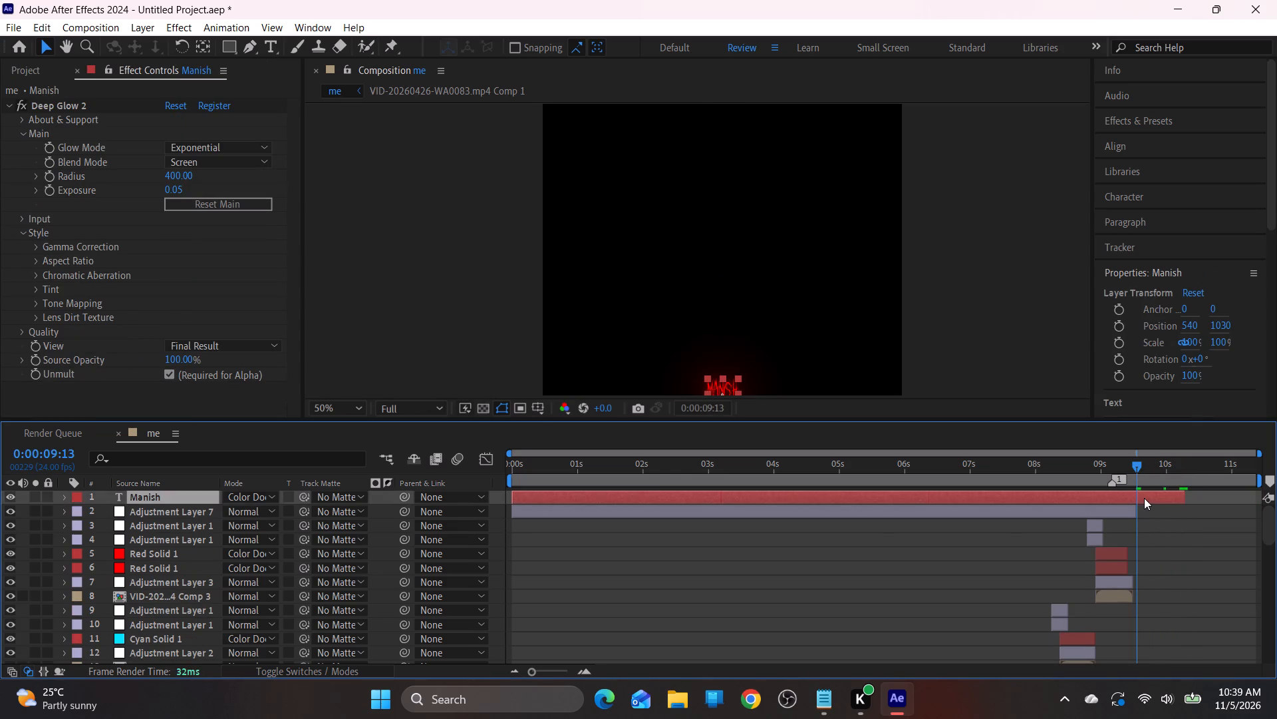
key("t")
left_click(106, 513)
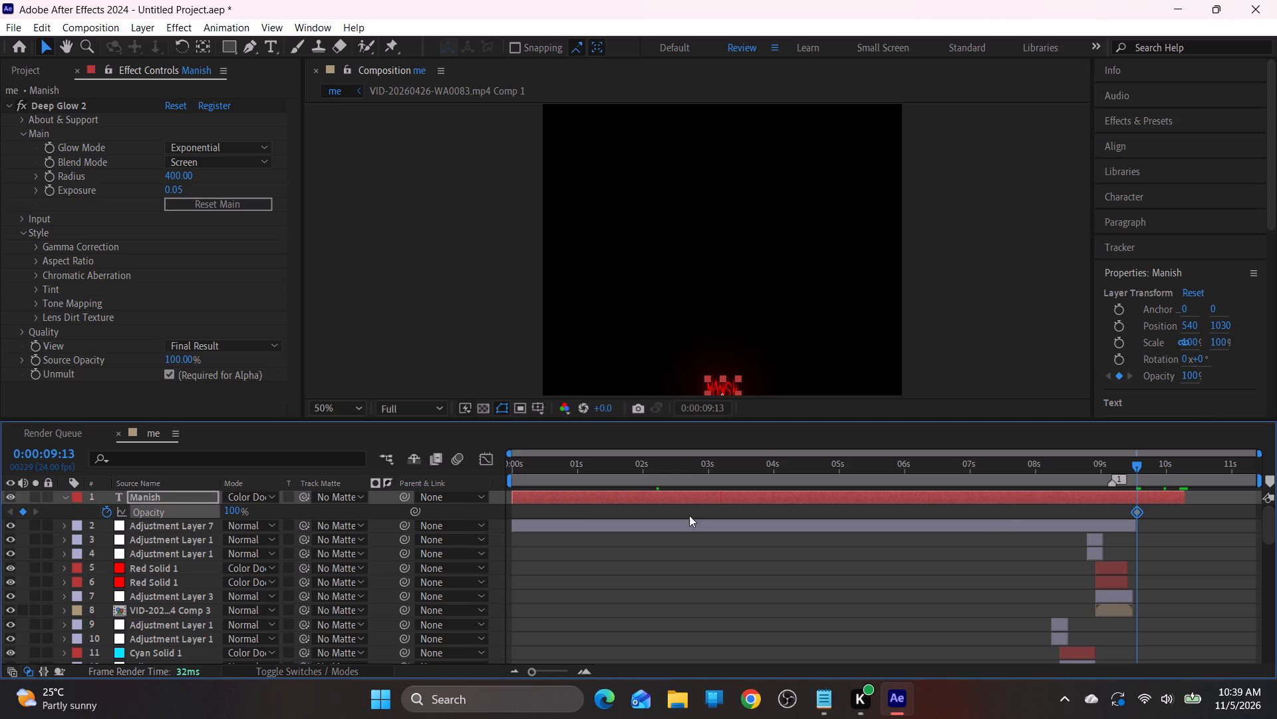
left_click_drag(1168, 462, 1177, 462)
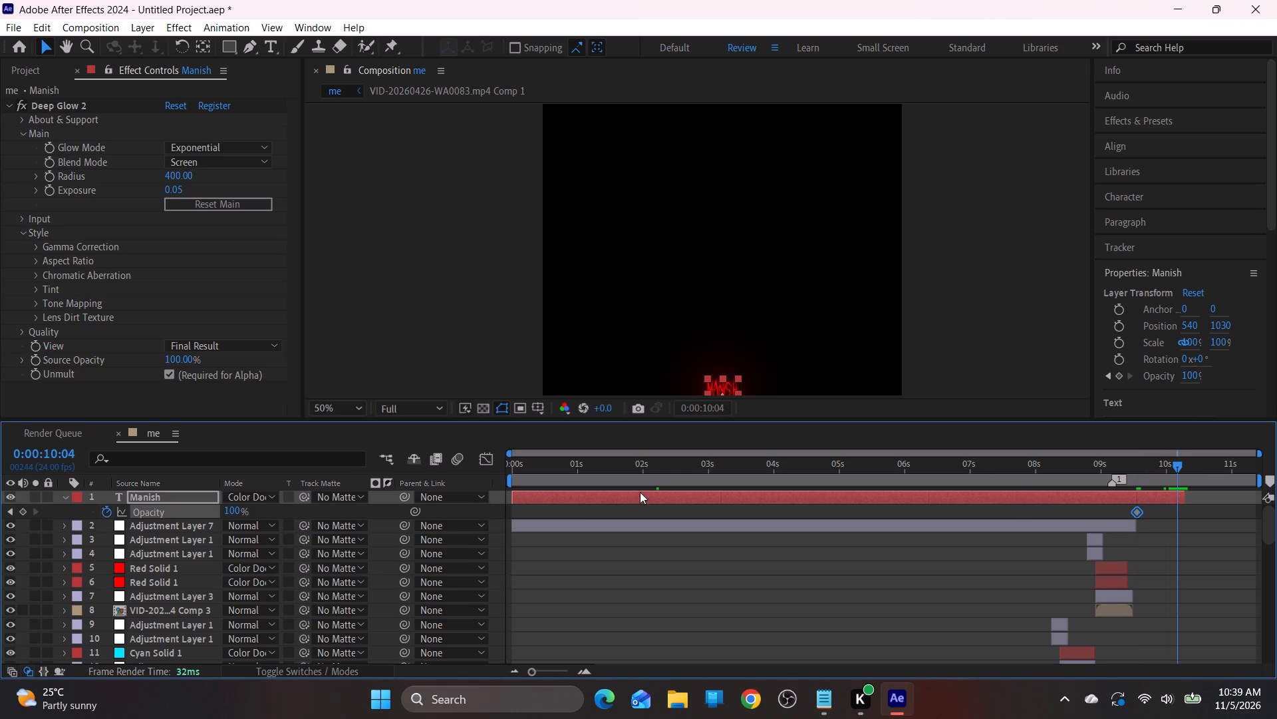
left_click(223, 513)
left_click(241, 507)
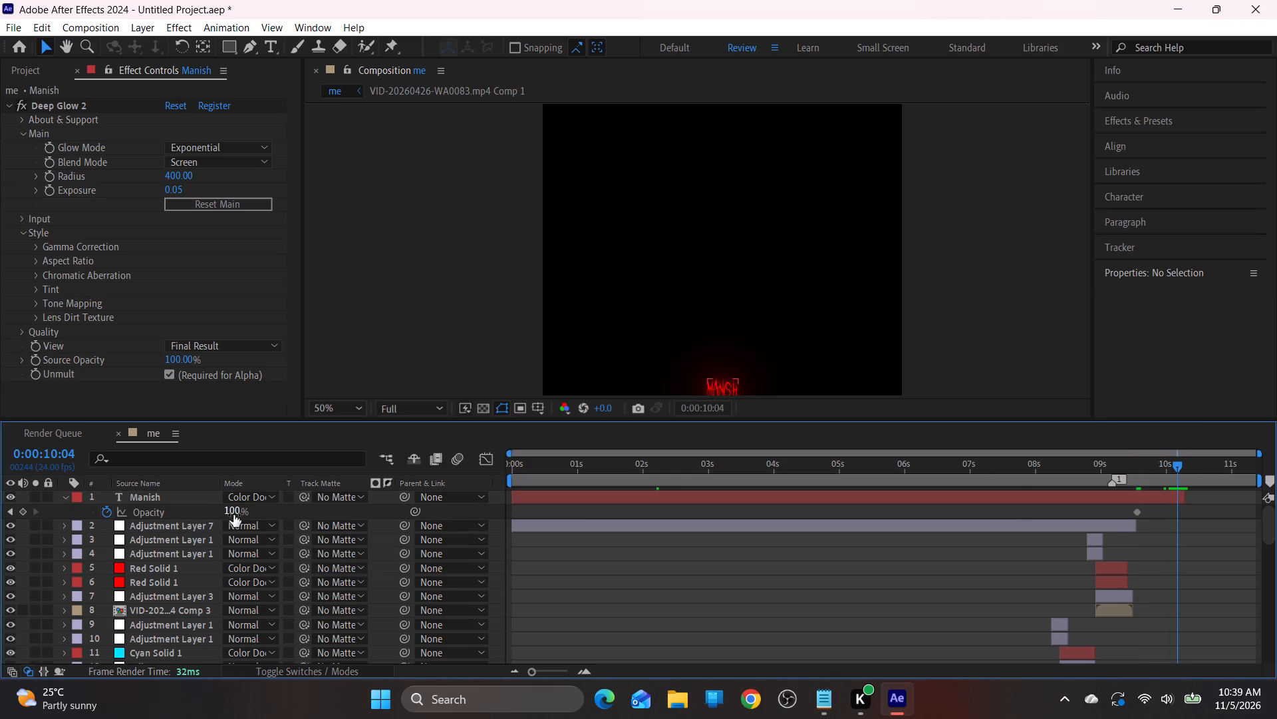
left_click(233, 515)
key("0")
key("0")
left_click(310, 502)
key("u")
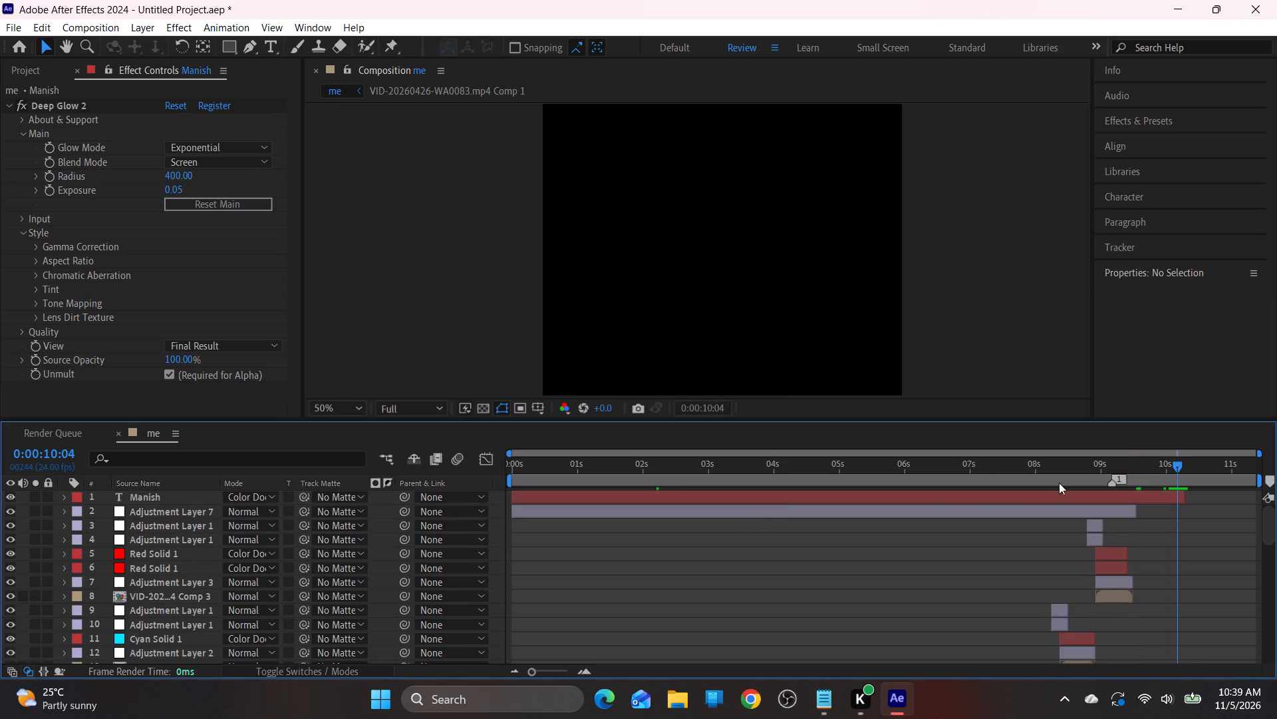
Fit the whole frame in the viewer and preview the edit from the beginning.
left_click_drag(1143, 463, 843, 487)
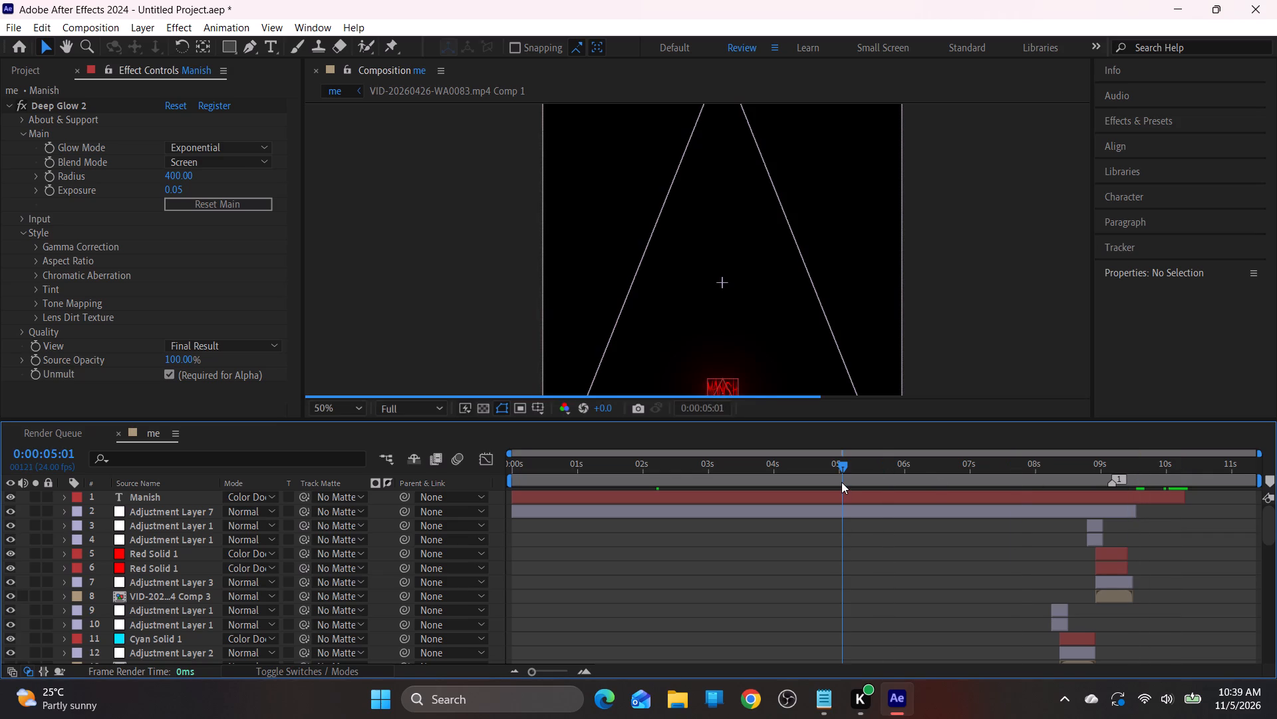
left_click(360, 406)
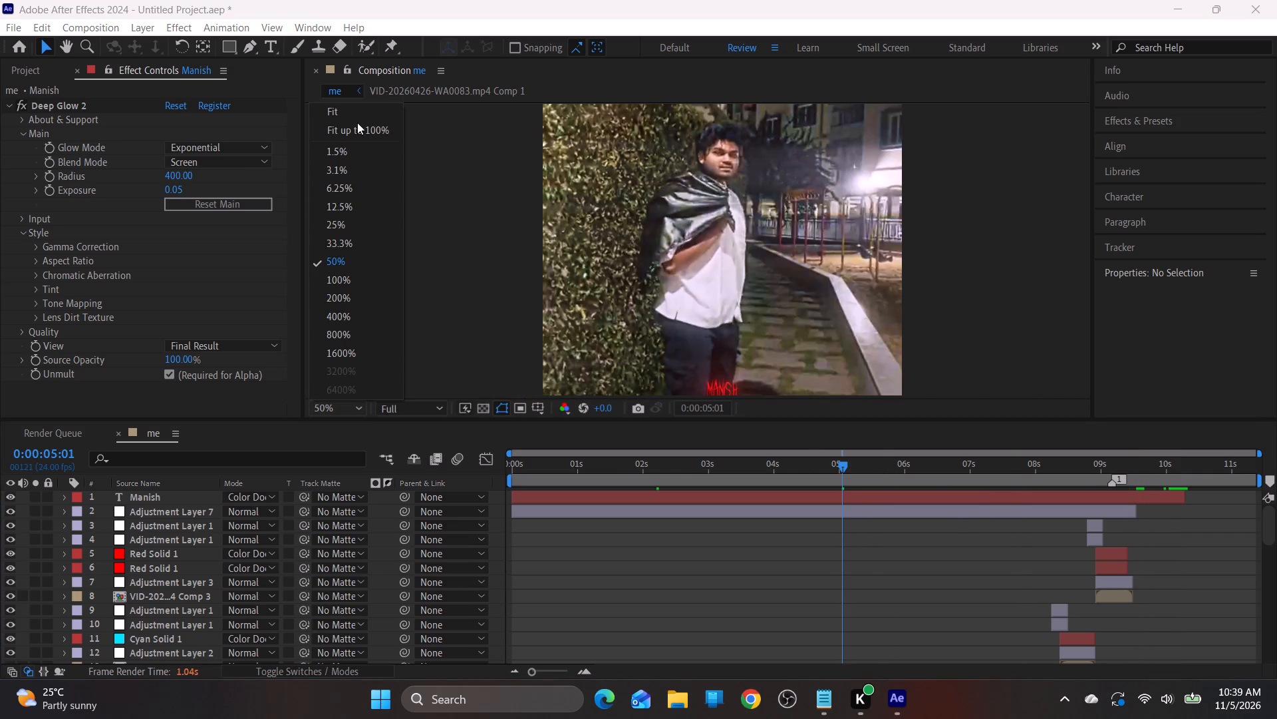
left_click(356, 117)
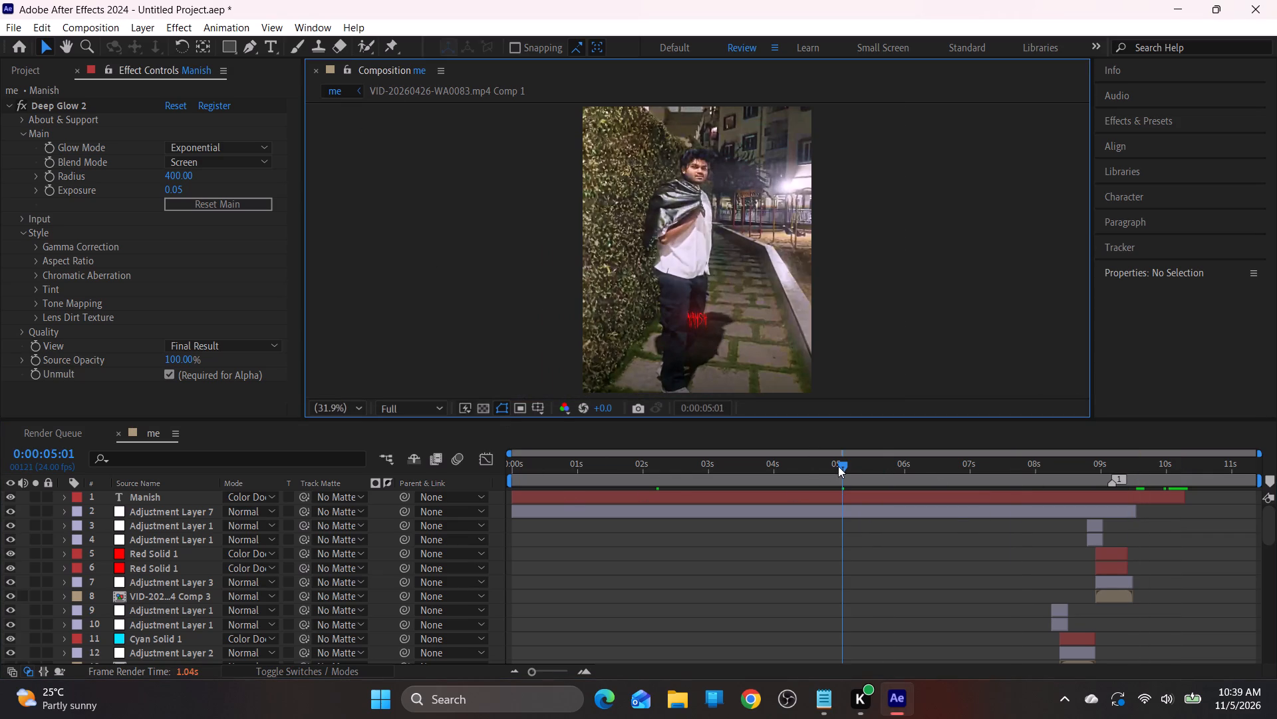
left_click_drag(838, 466, 29, 453)
key("space")
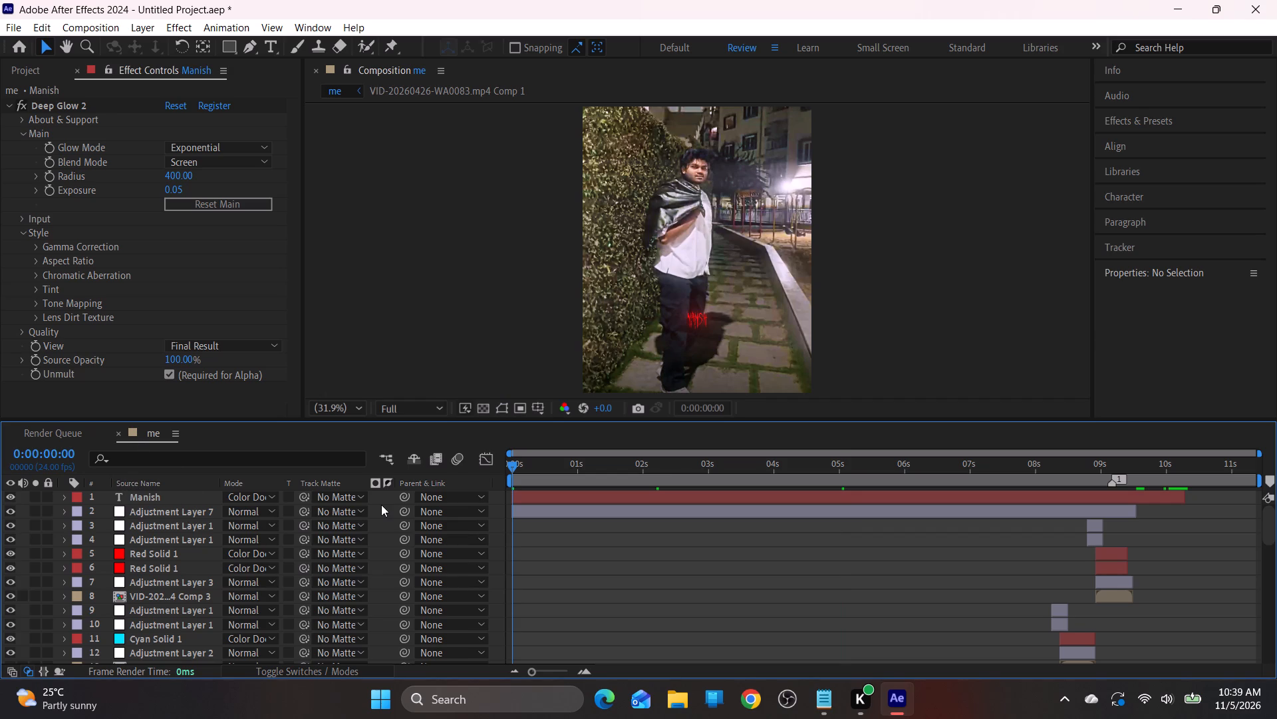
Add the "me" composition to the Render Queue.
key("ctrl+m")
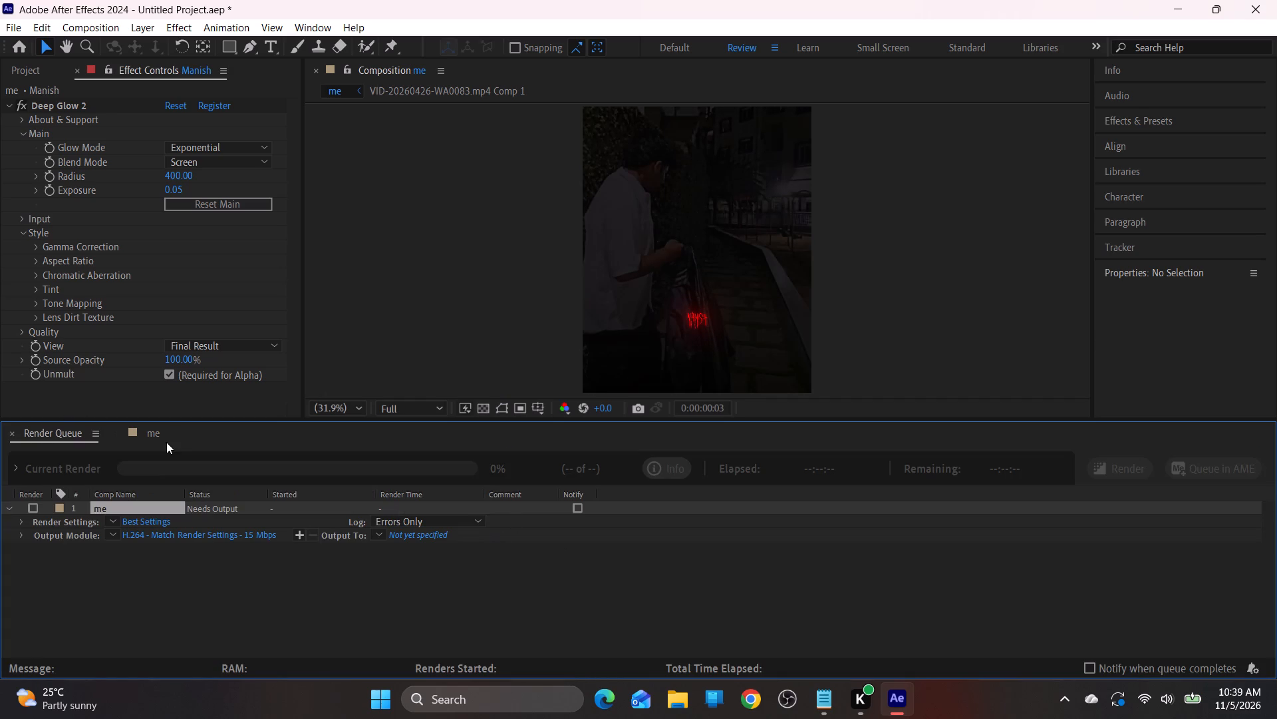
Set the "intro" layer's Opacity keyframe at 0:00:00:00 to 0% in the "me" composition.
left_click(151, 435)
key("space")
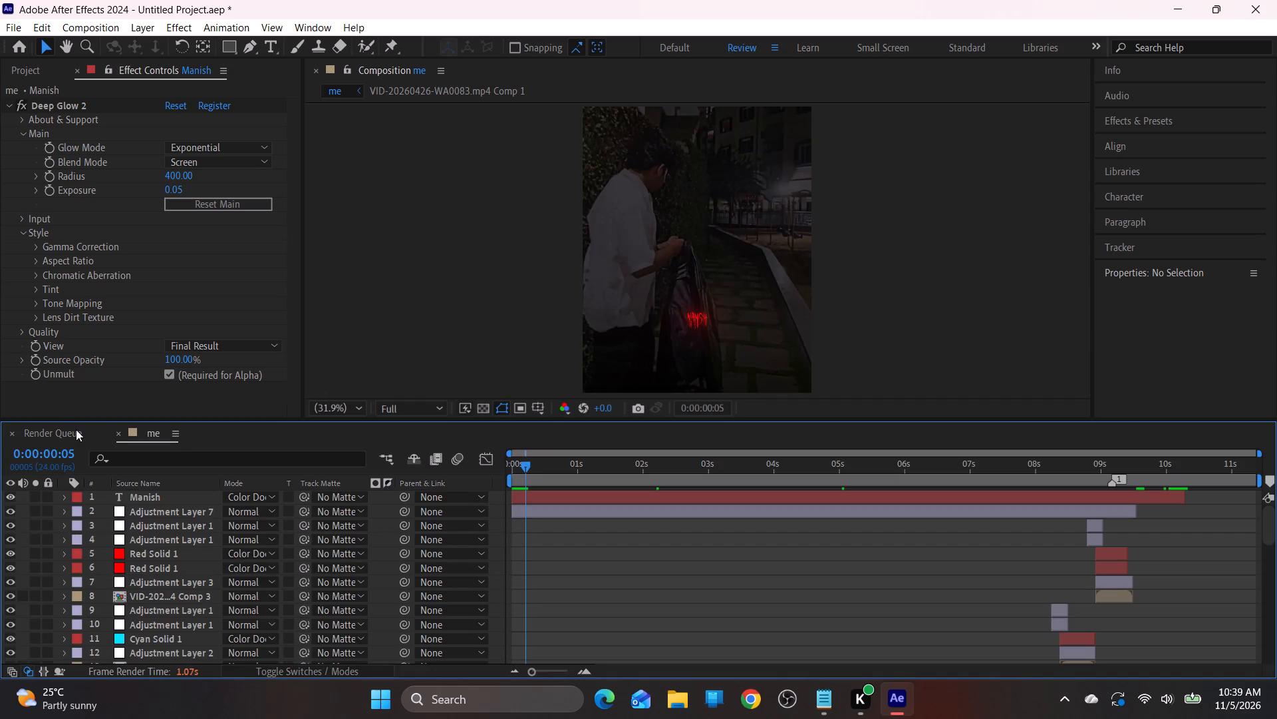
left_click_drag(577, 467, 326, 481)
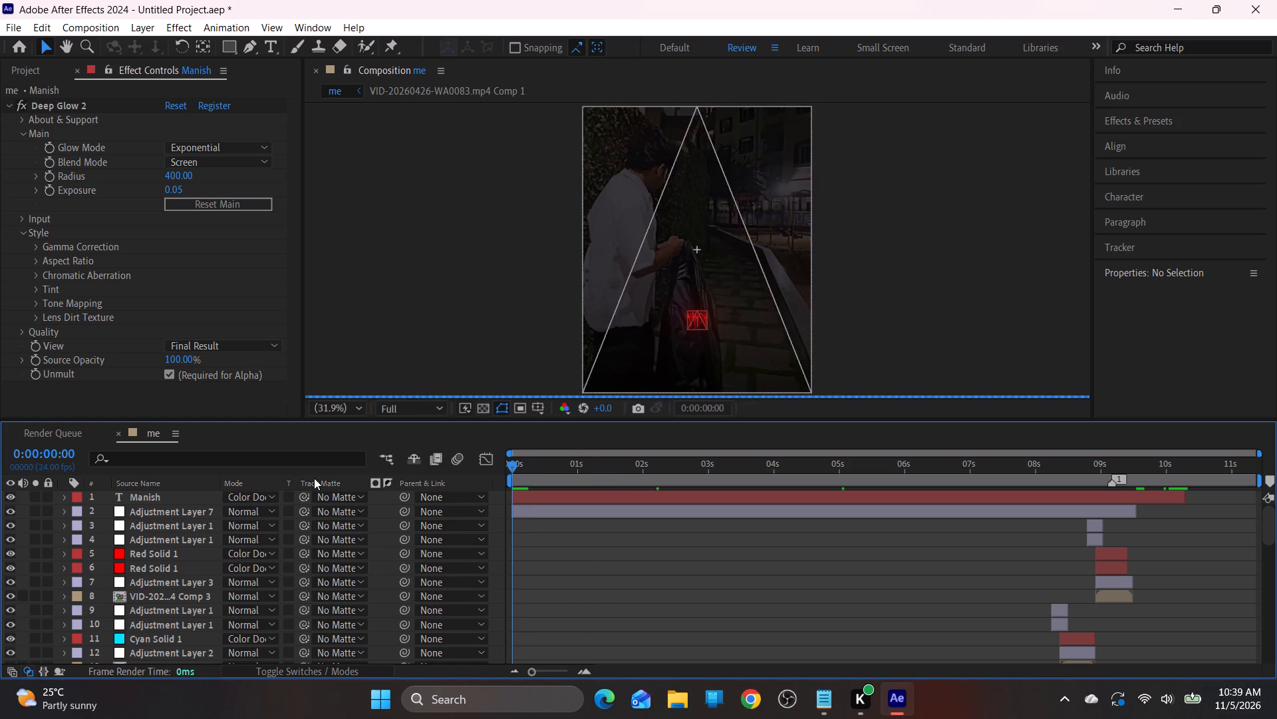
scroll(555, 499, "down", 14)
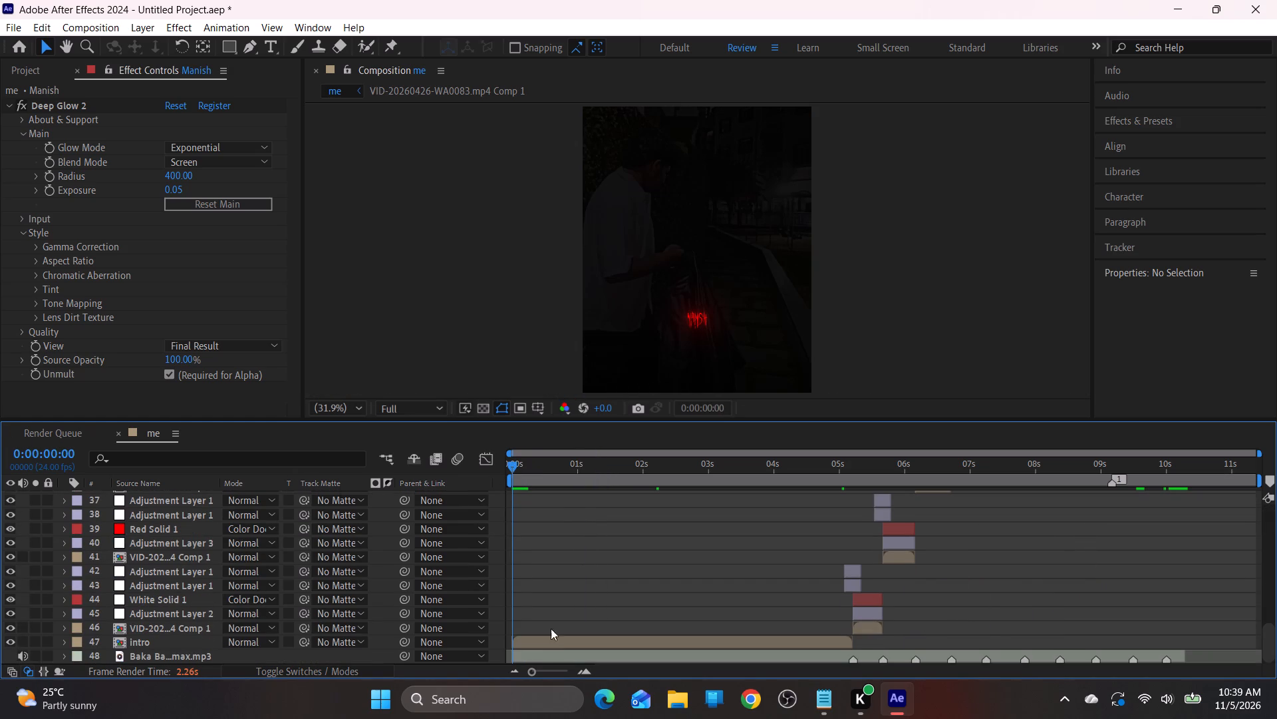
left_click(541, 645)
key("t")
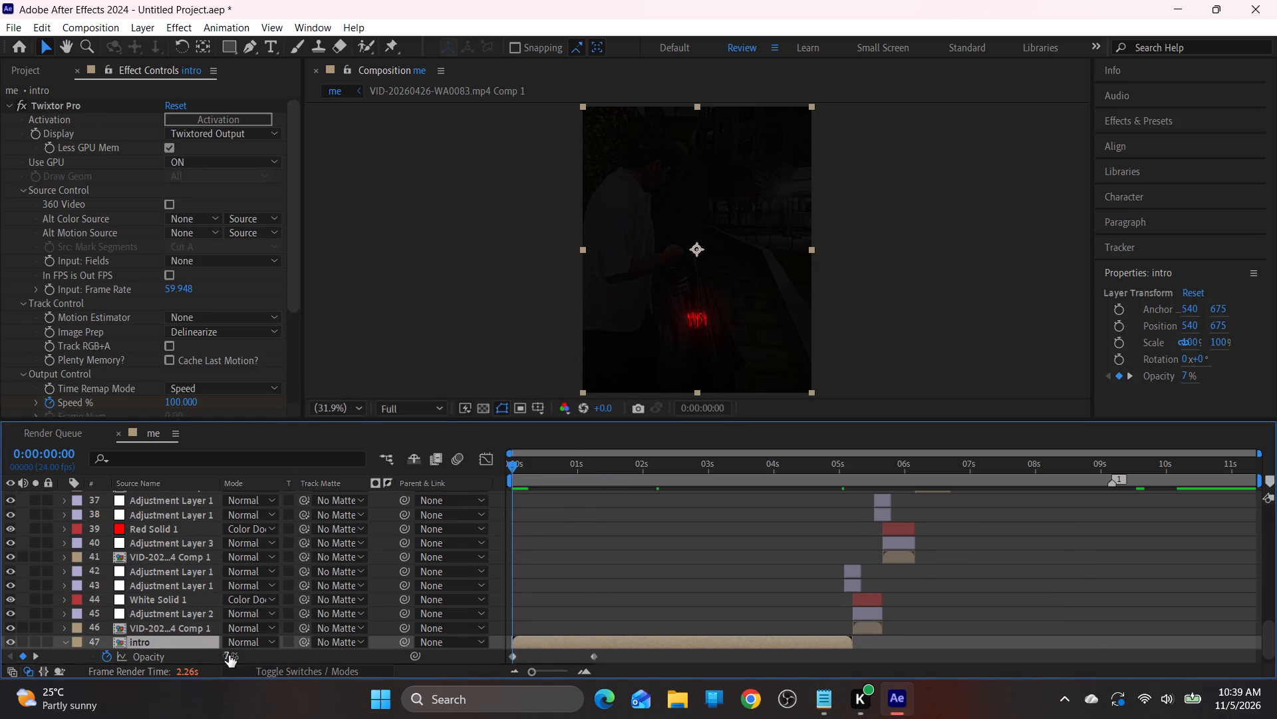
left_click_drag(229, 655, 180, 654)
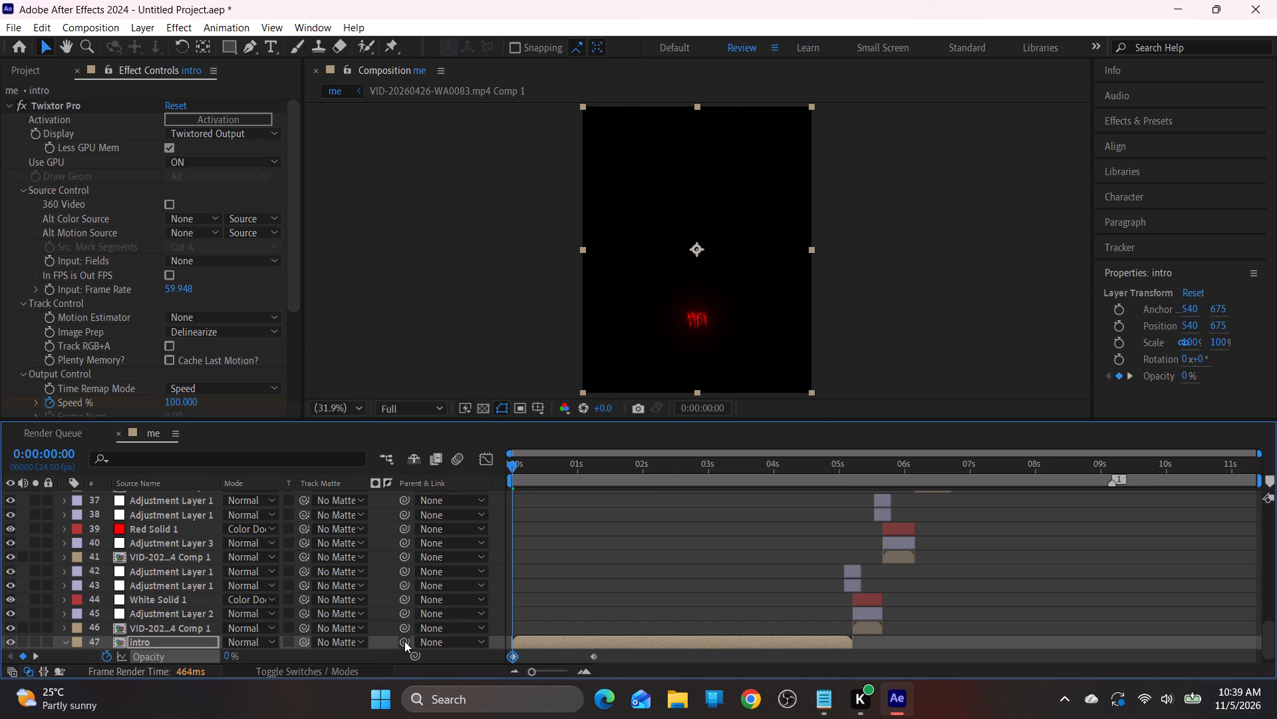
key("t")
left_click_drag(513, 468, 538, 467)
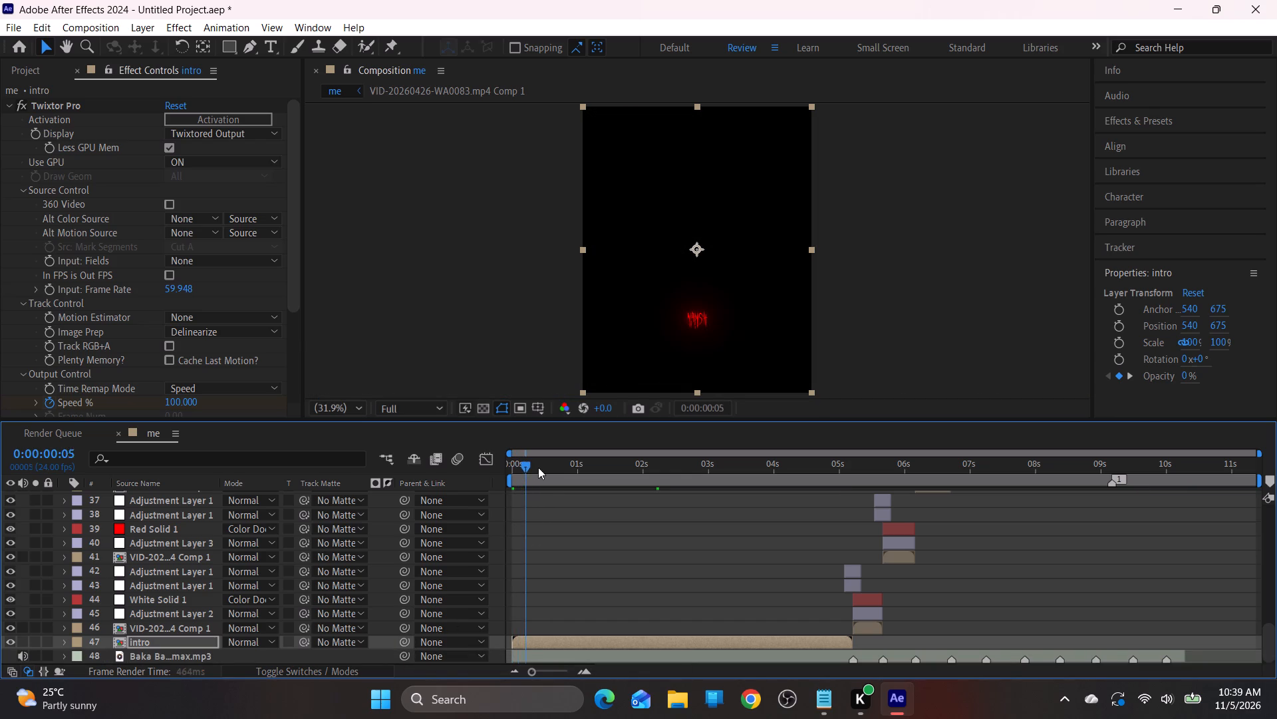
left_click_drag(538, 467, 608, 472)
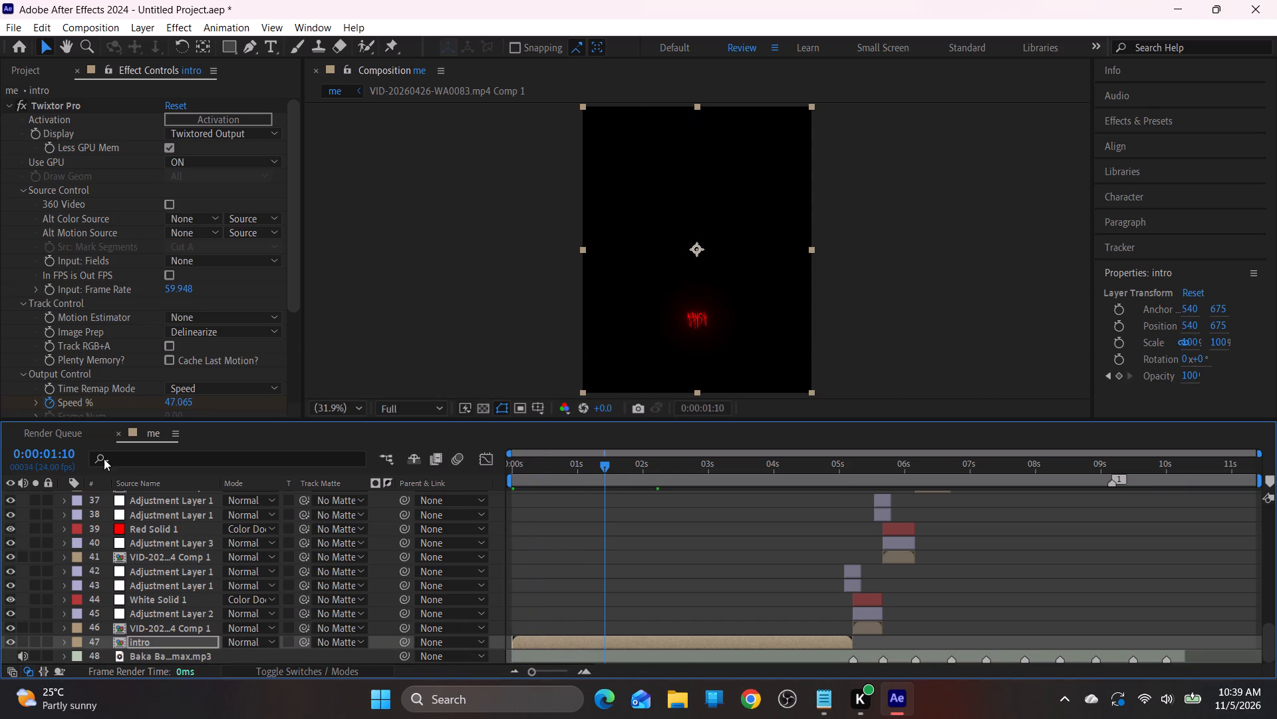
Set the queued "me" render to output to the Desktop as an H.264 file named "edit done".
left_click(67, 437)
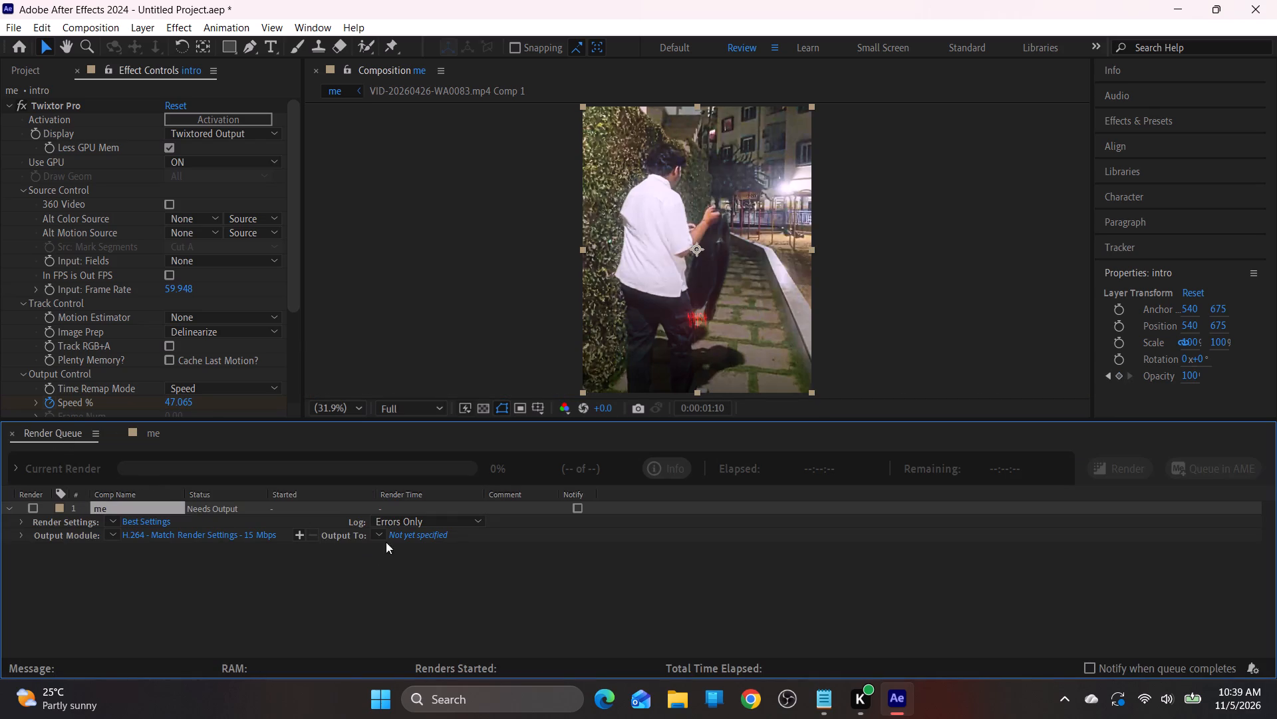
left_click(400, 535)
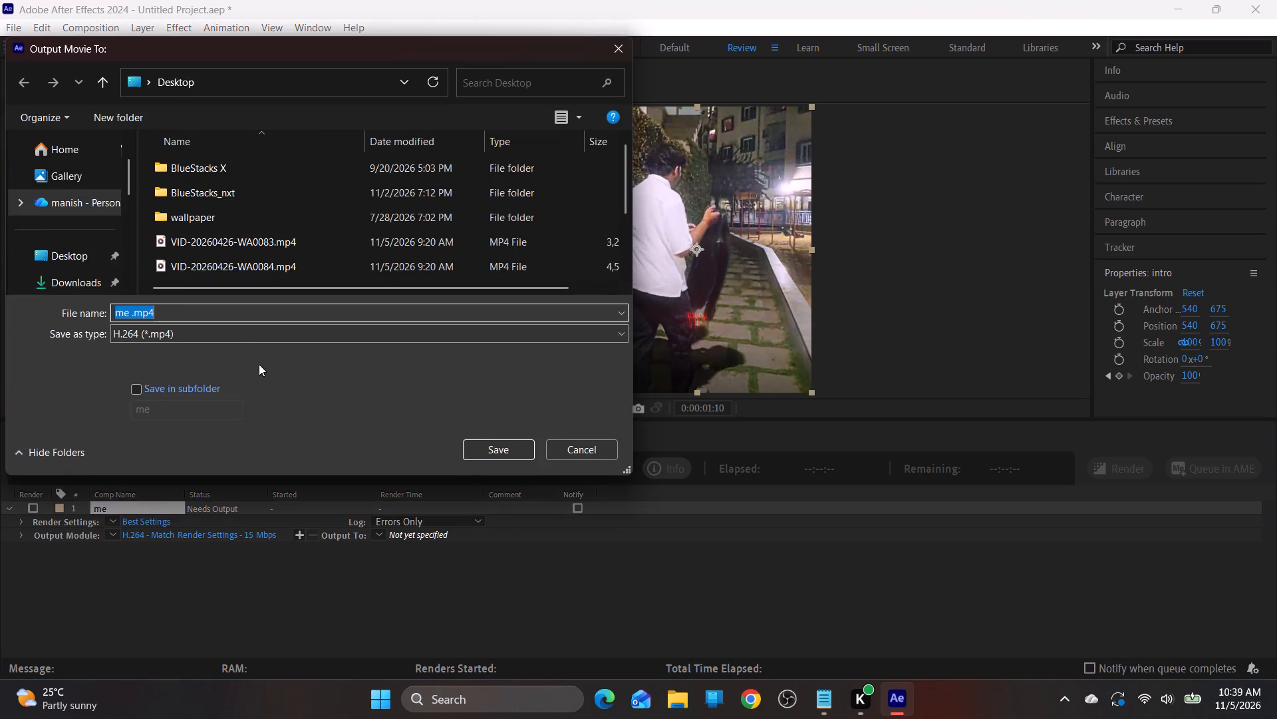
left_click(166, 304)
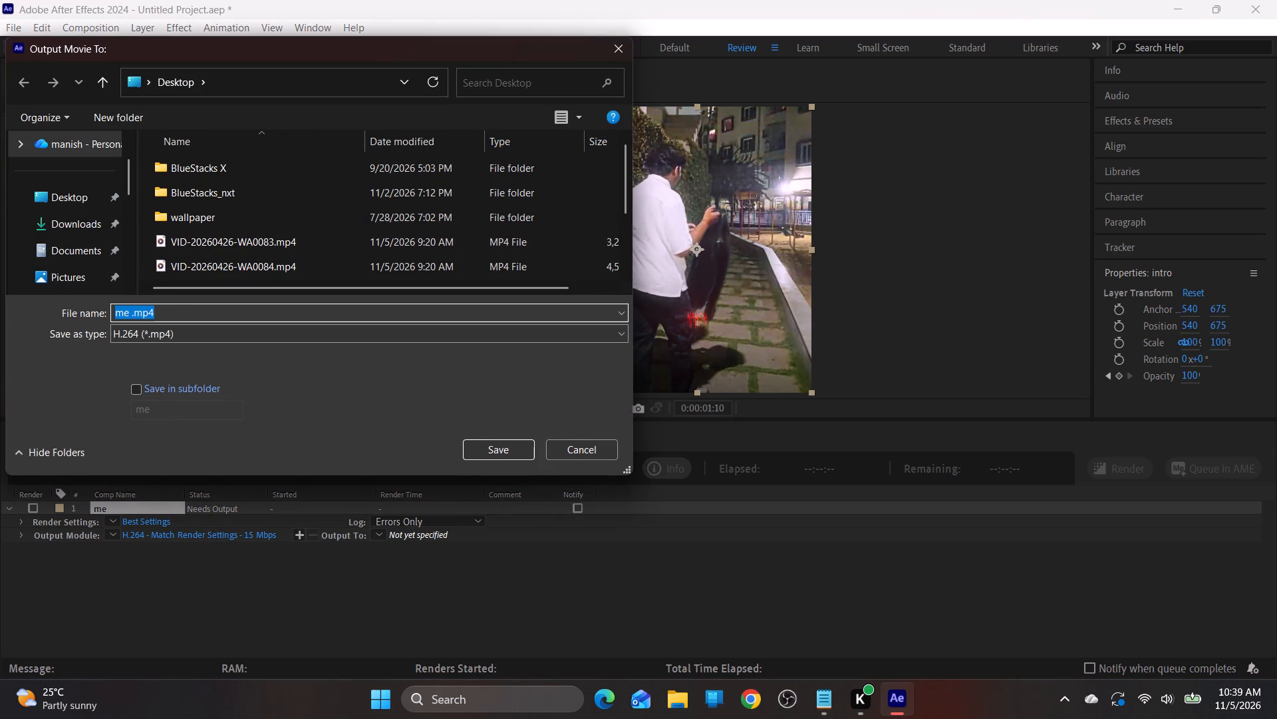
key("BackSpace")
type("edit done")
key("space")
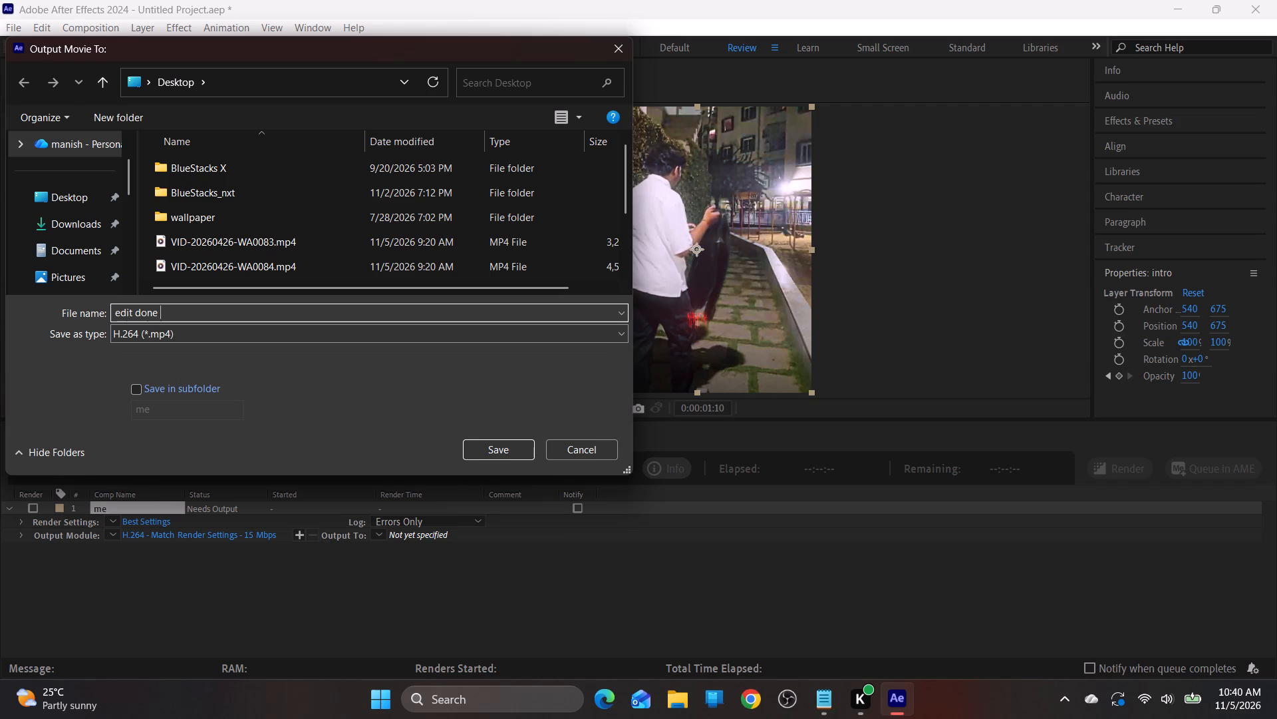
left_click(63, 194)
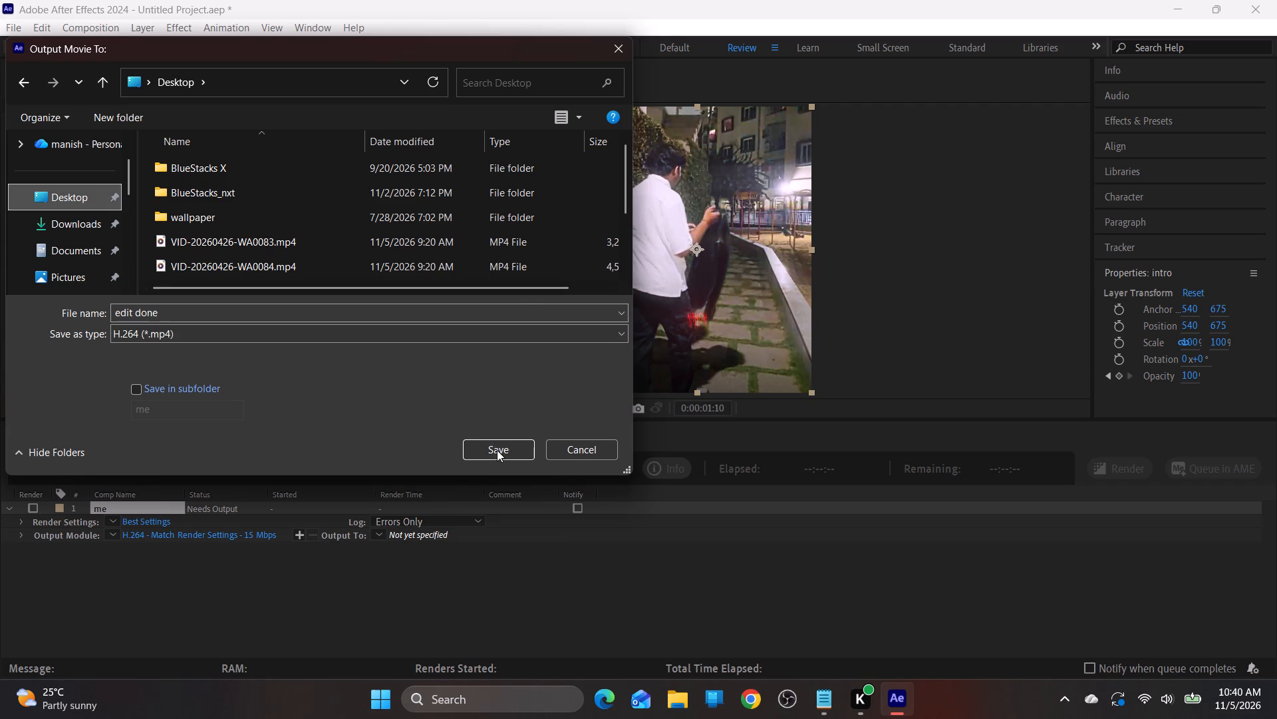
left_click(497, 452)
Start rendering the queued "me" composition.
left_click(1122, 469)
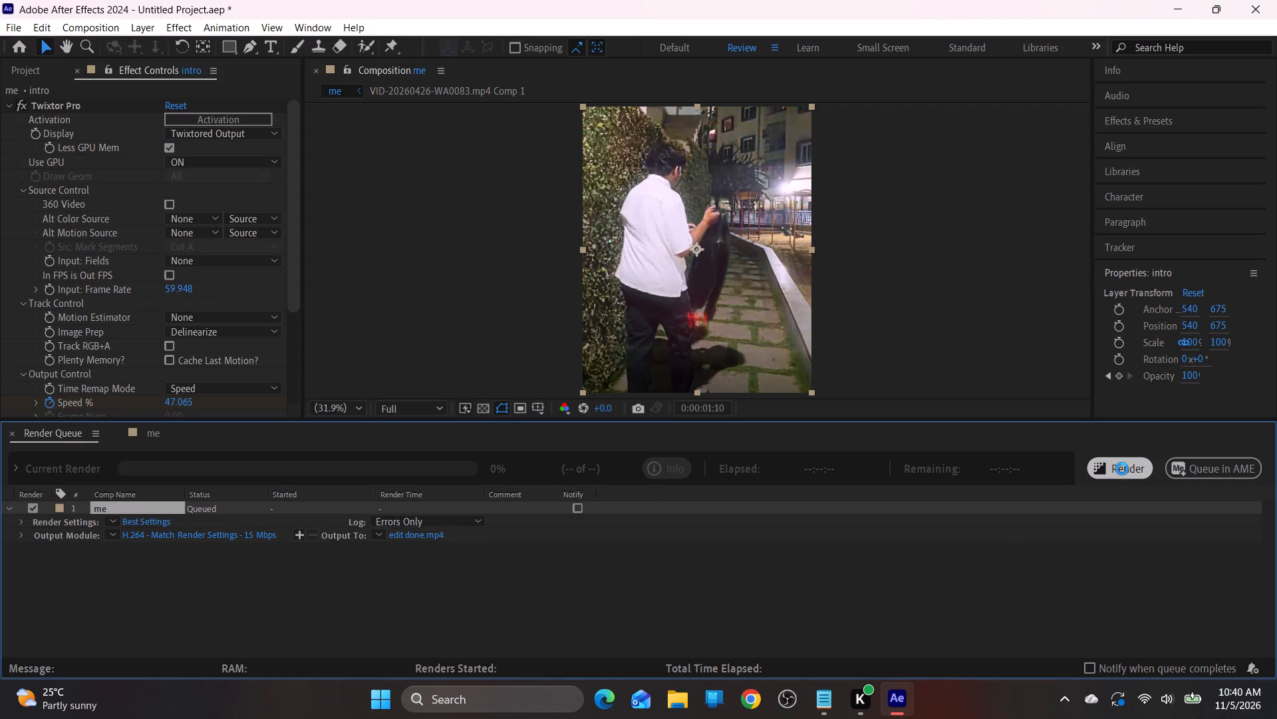
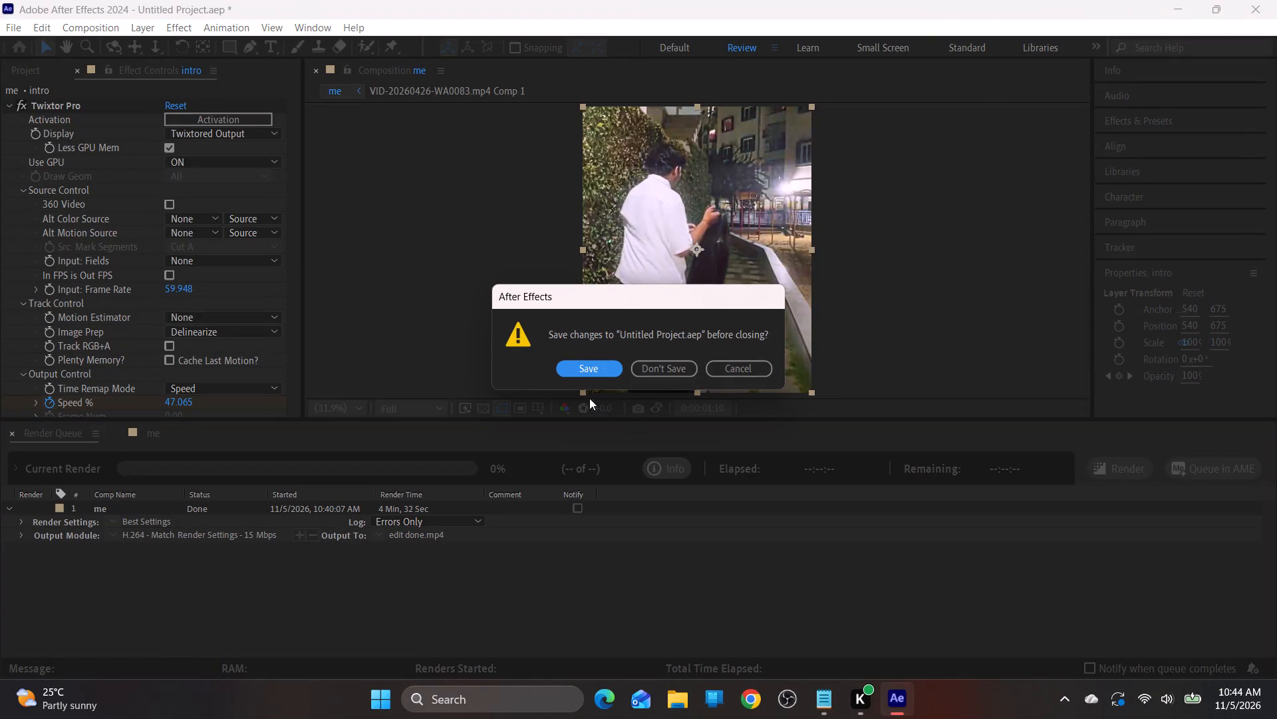
Save the project before closing as "me babu" in the "after edits v,i" folder on New Volume (D:).
left_click(597, 362)
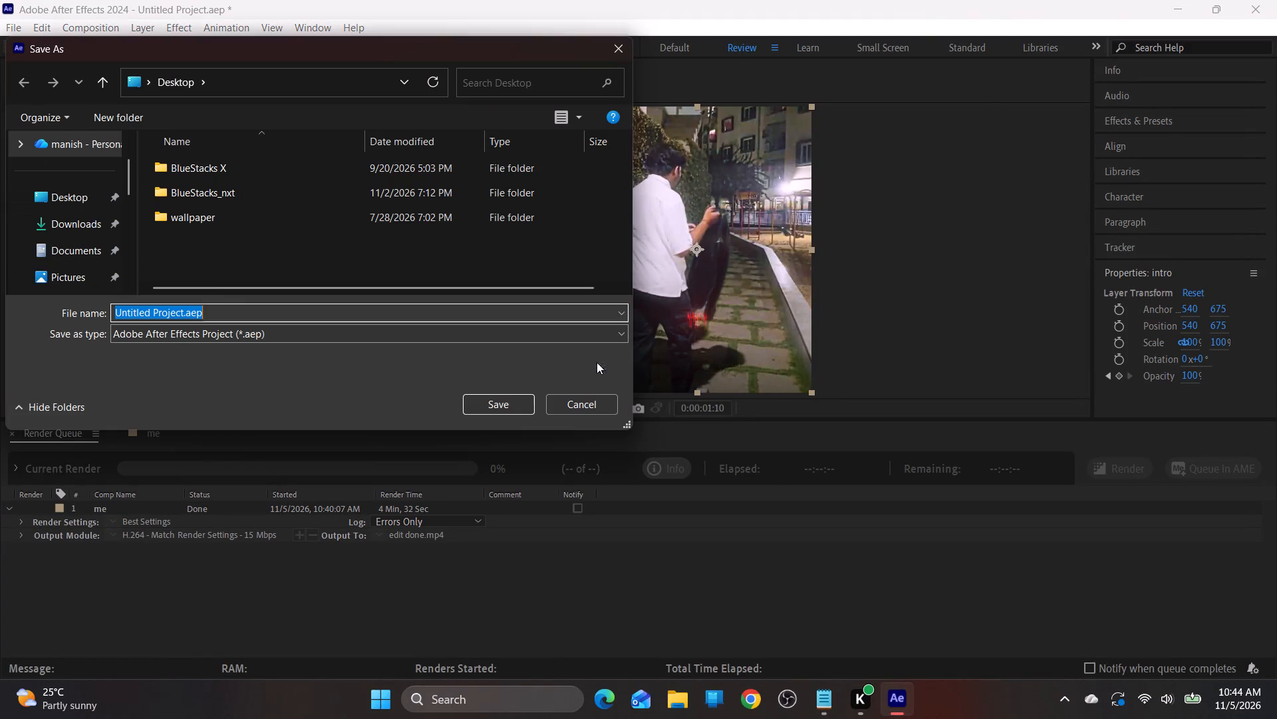
scroll(33, 227, "down", 19)
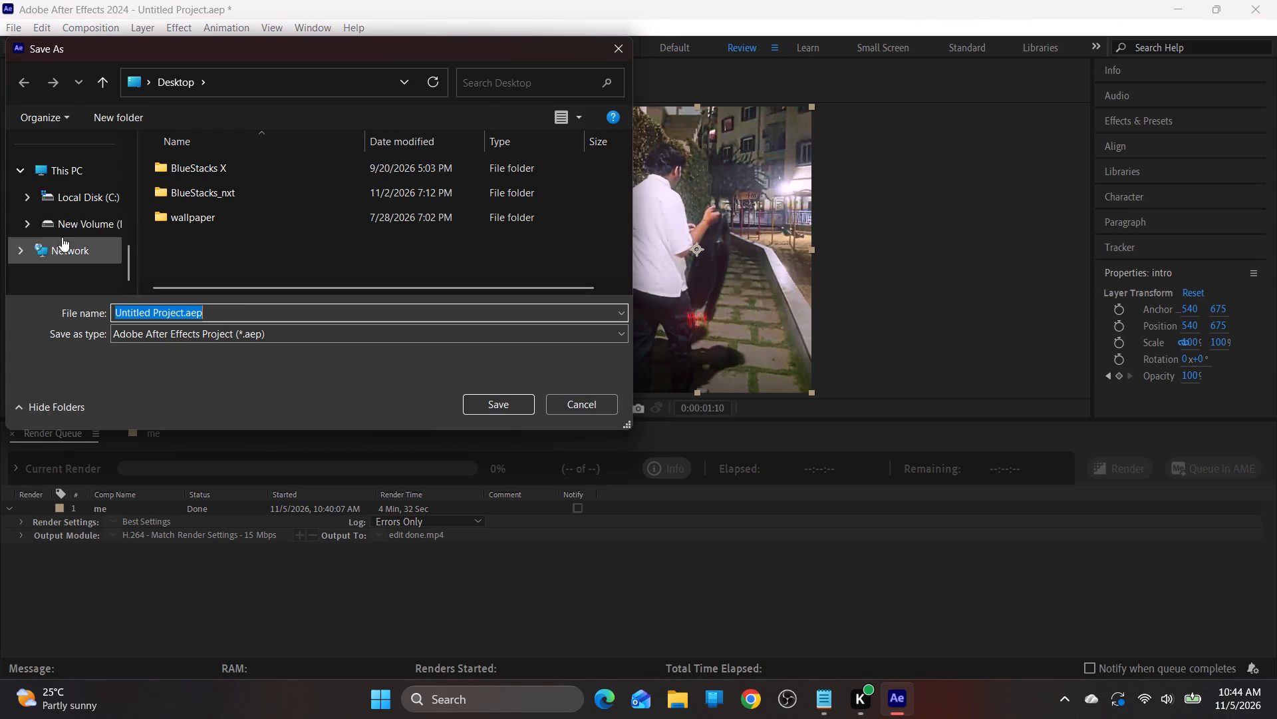
left_click(75, 216)
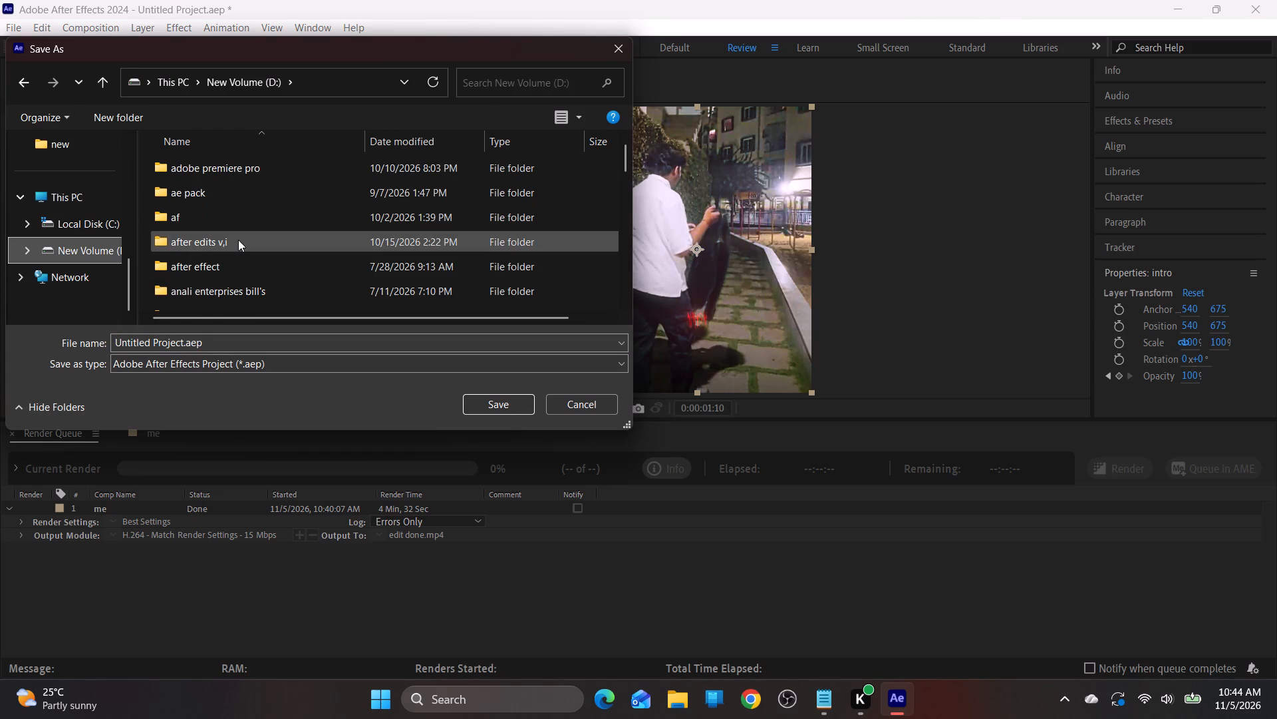
double_click(238, 240)
left_click_drag(253, 348, 54, 417)
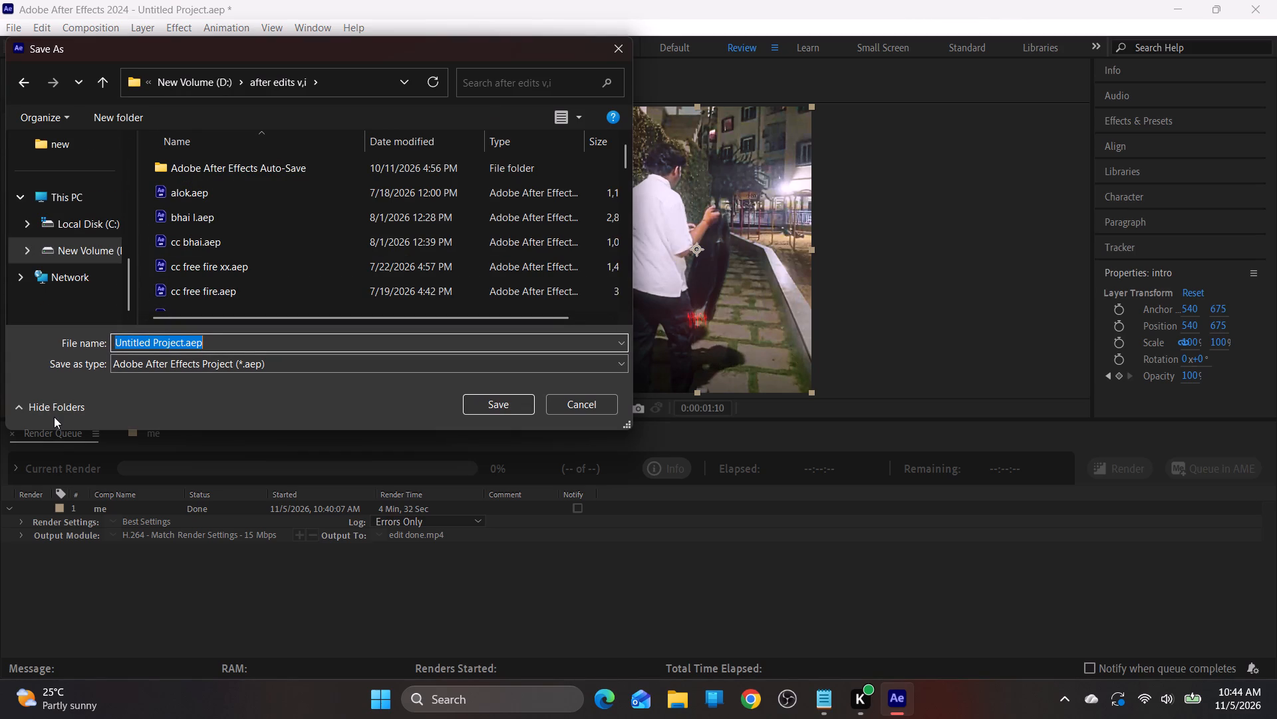
key("BackSpace")
type("me babu")
key("Return")
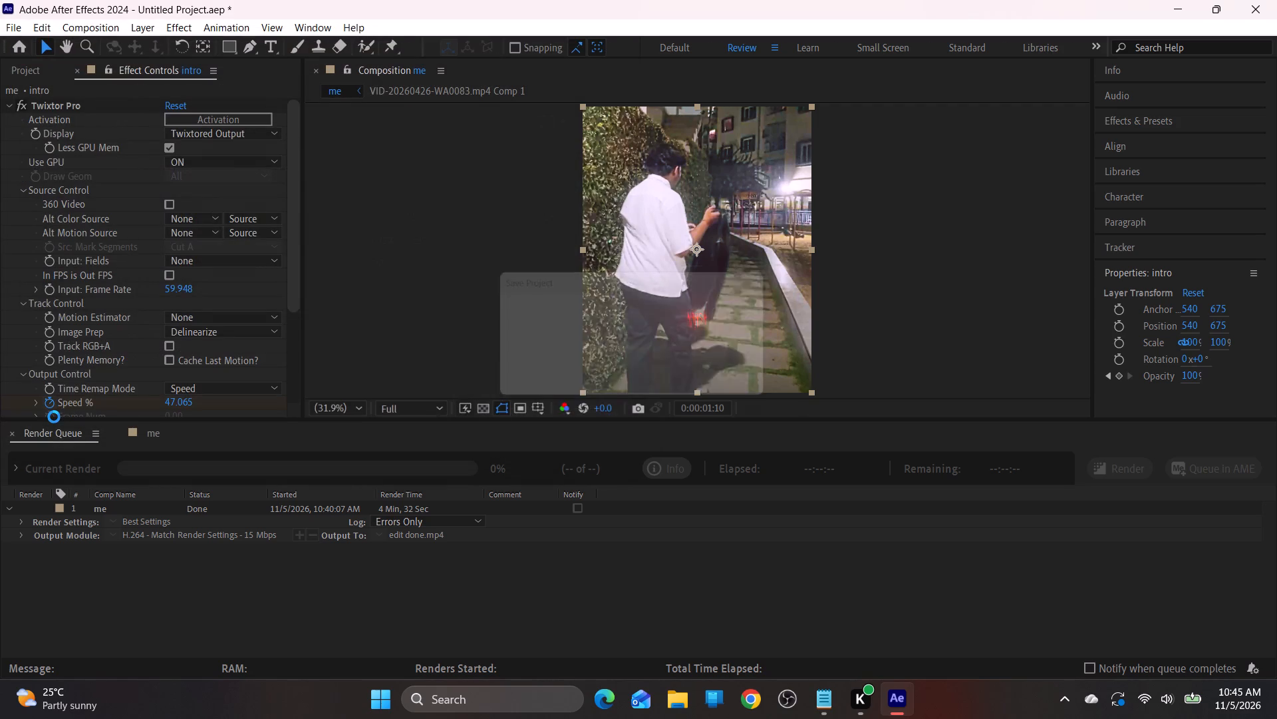